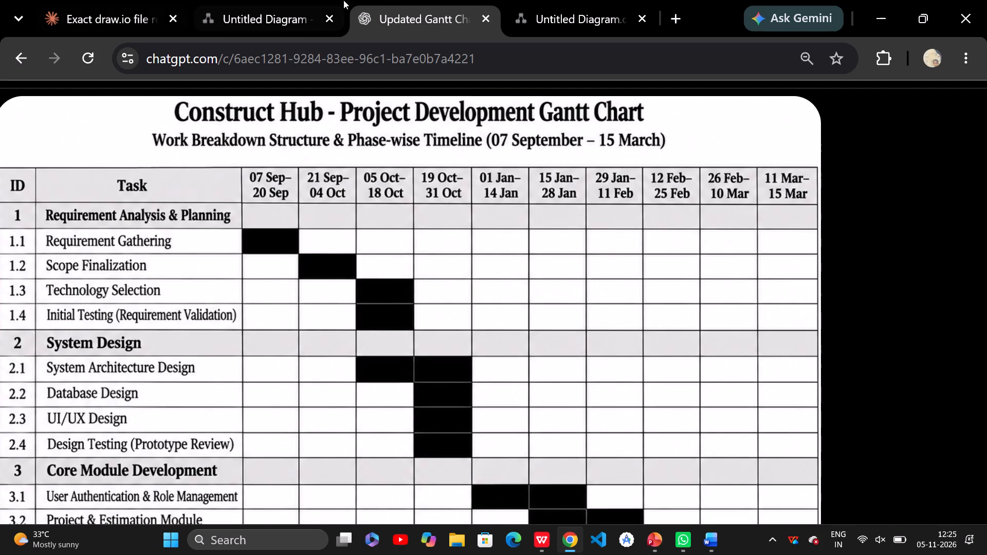
pyautogui.click(604, 16)
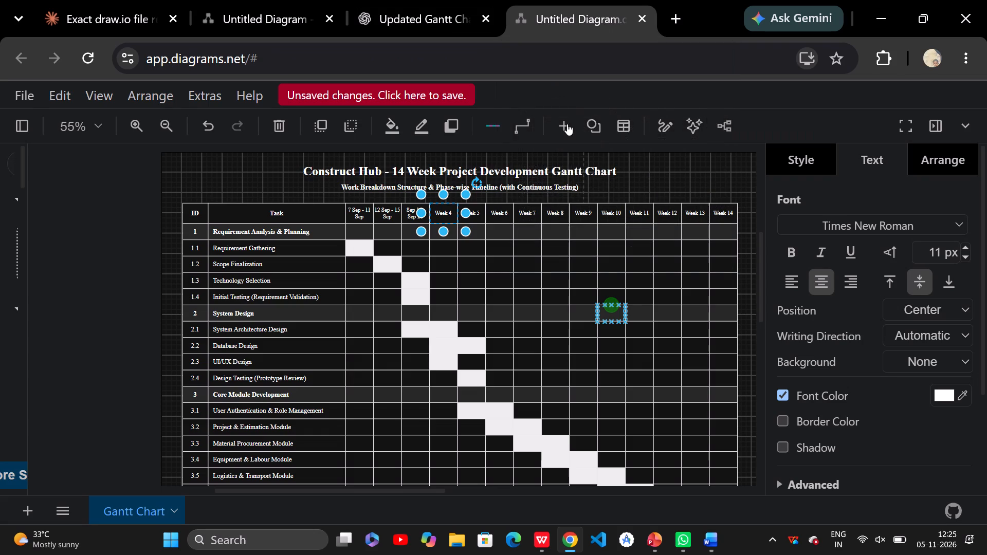
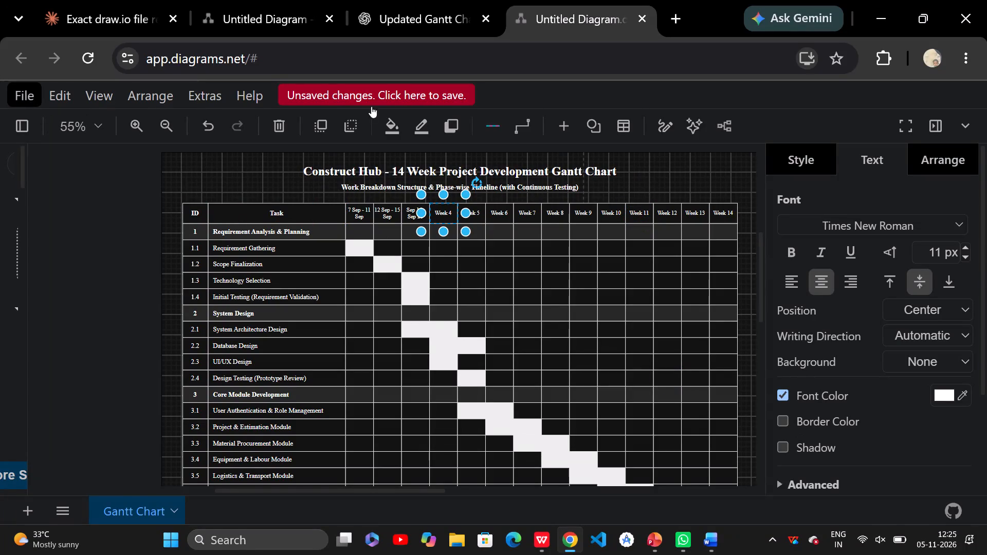
# Compare the date-range headers and task bars of the ChatGPT reference chart with the week columns of the diagrams.net chart.
pyautogui.click(398, 10)
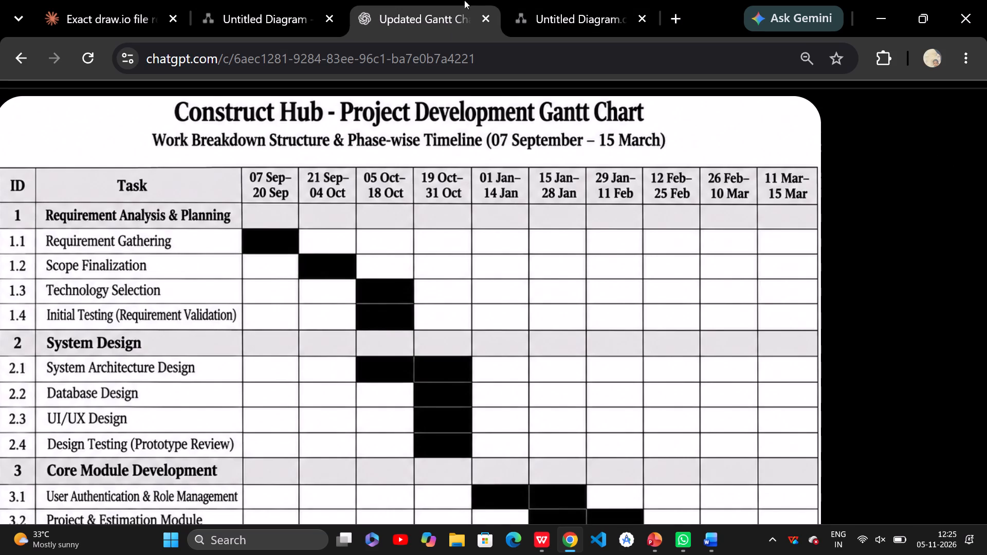
pyautogui.click(550, 15)
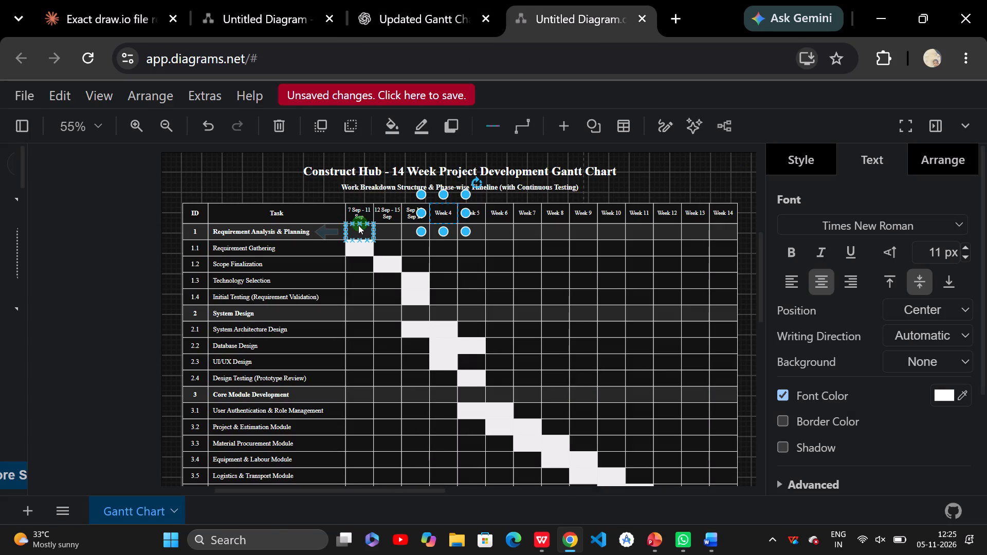
pyautogui.scroll(1, 358, 226)
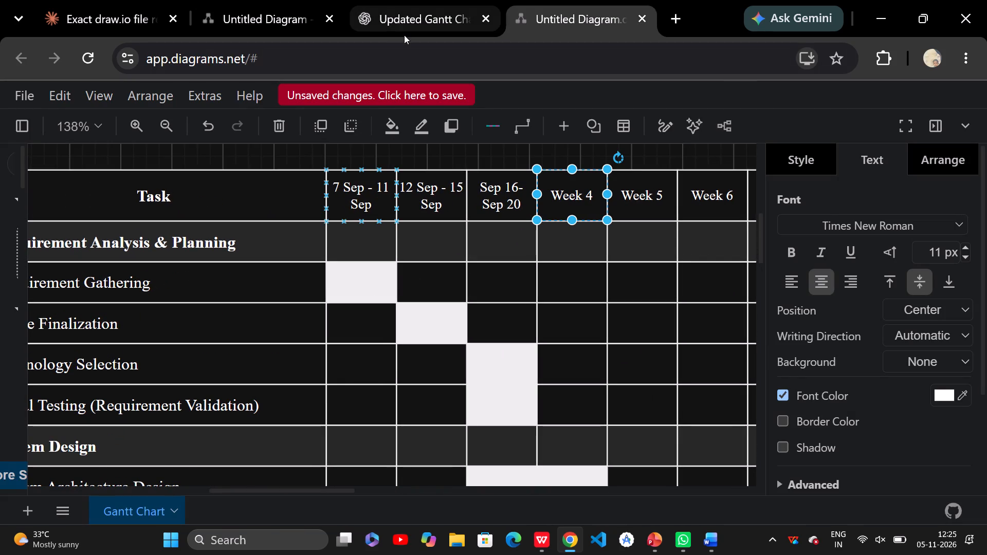
pyautogui.click(399, 29)
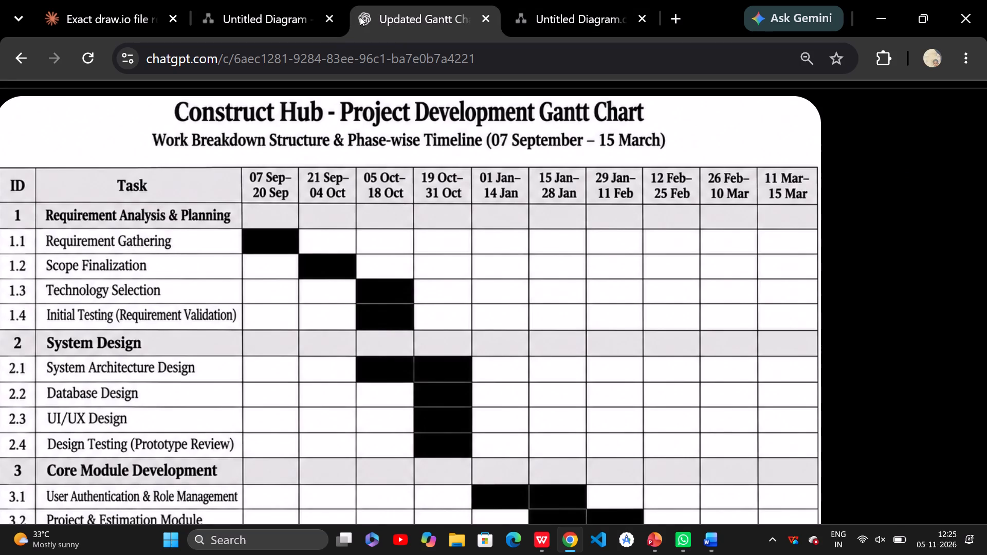
pyautogui.click(579, 18)
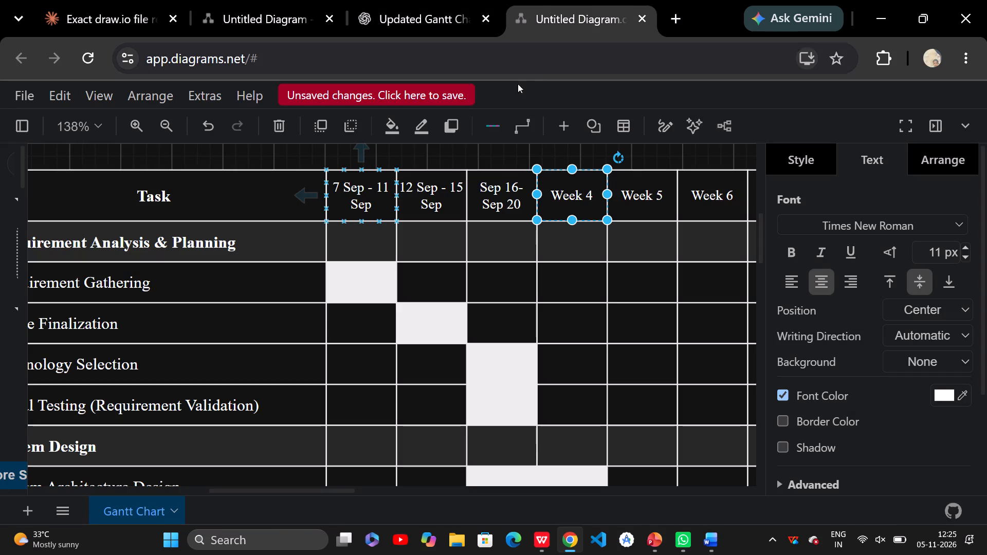
pyautogui.click(412, 0)
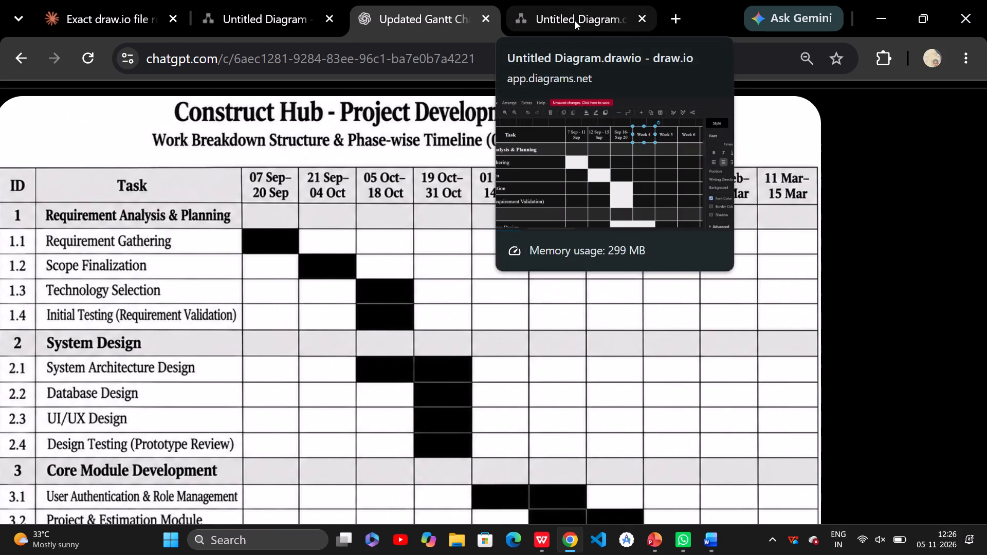
pyautogui.click(575, 21)
pyautogui.click(455, 3)
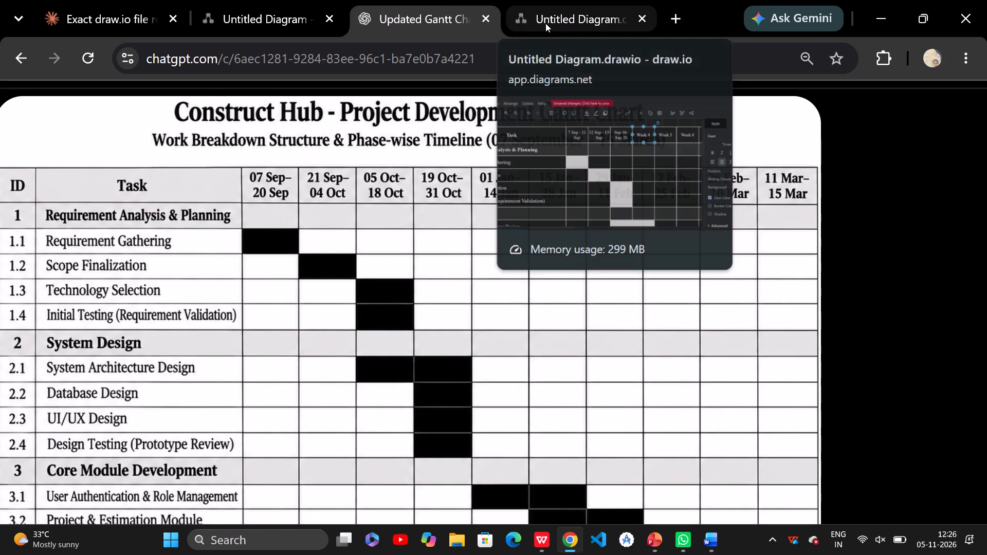
pyautogui.click(545, 23)
pyautogui.click(404, 7)
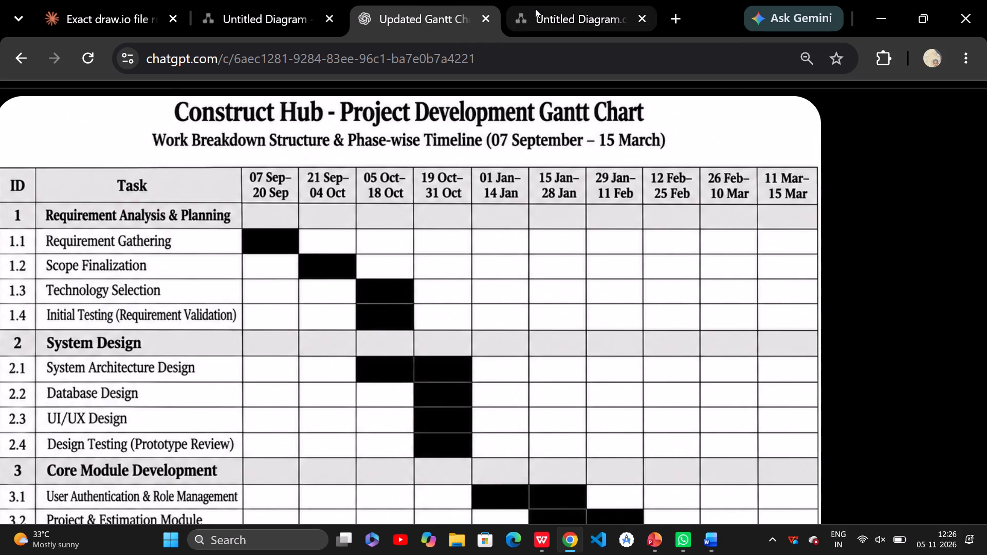
pyautogui.click(537, 9)
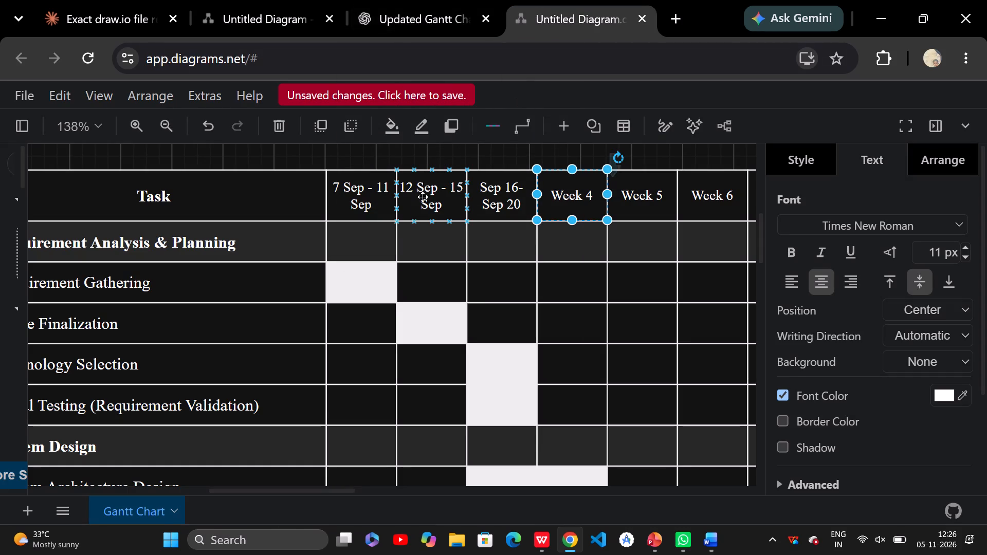
pyautogui.scroll(-1, 398, 219)
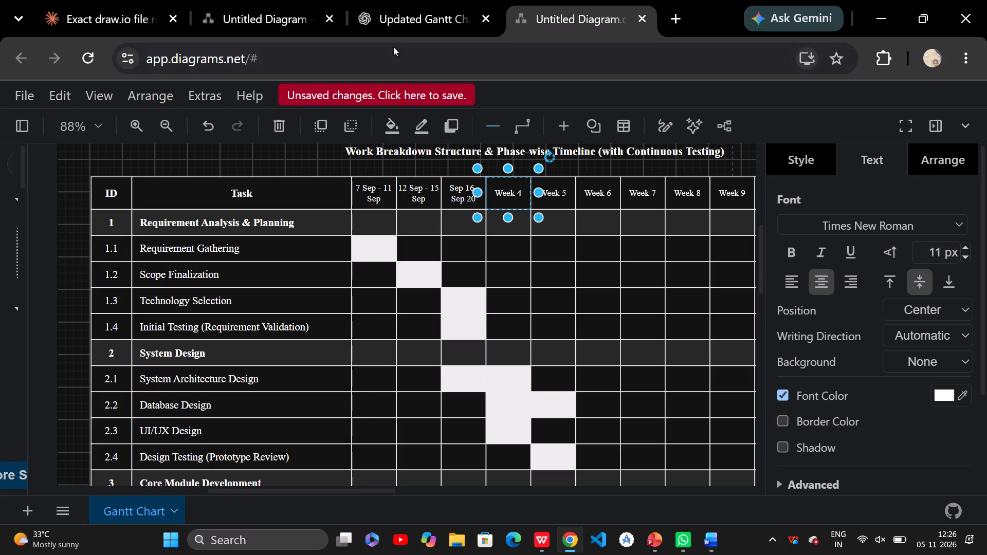
pyautogui.click(399, 4)
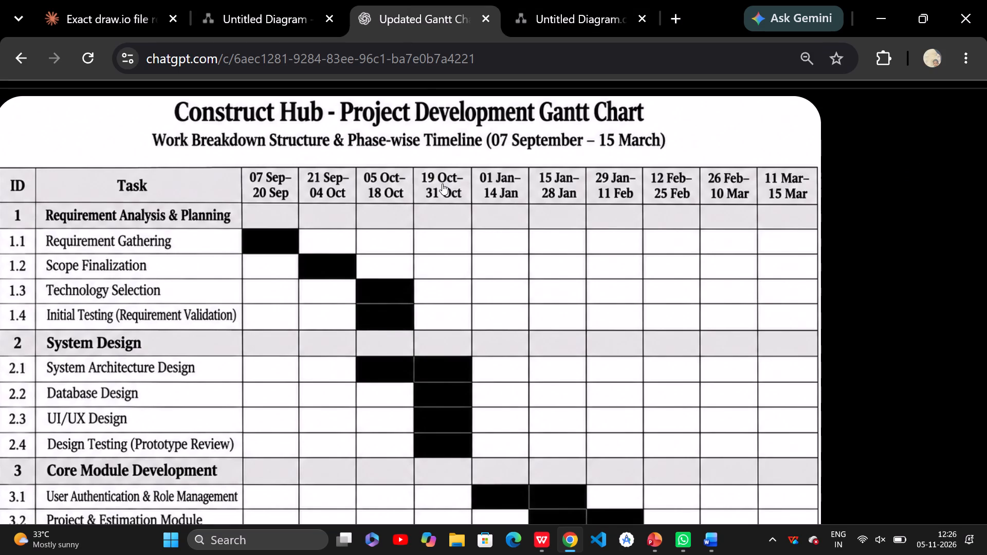
pyautogui.click(538, 14)
pyautogui.click(433, 14)
pyautogui.click(570, 21)
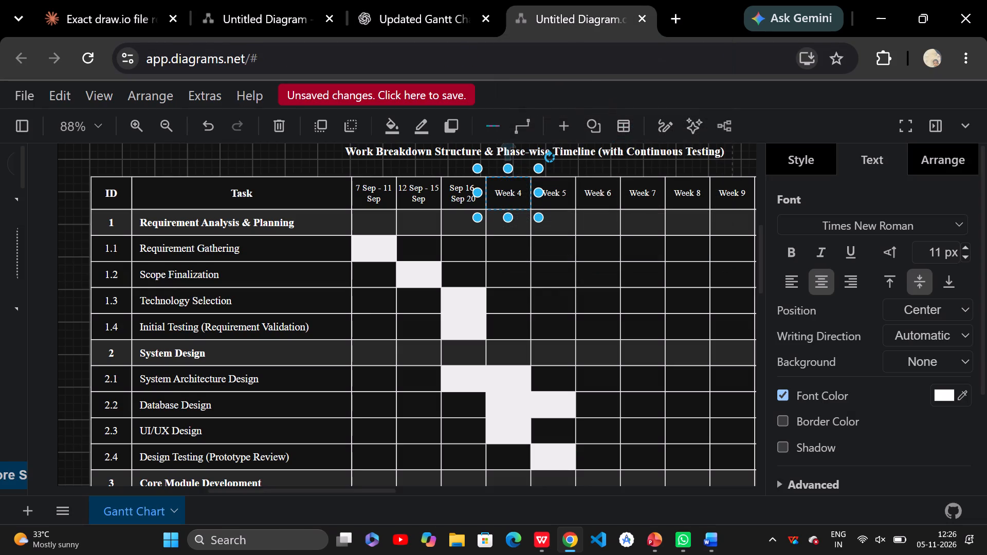
# Replace the Week 4 column header with "22 Sep - 04 October", checking the dates against the ChatGPT reference chart.
pyautogui.tripleClick(511, 197)
pyautogui.click(511, 196)
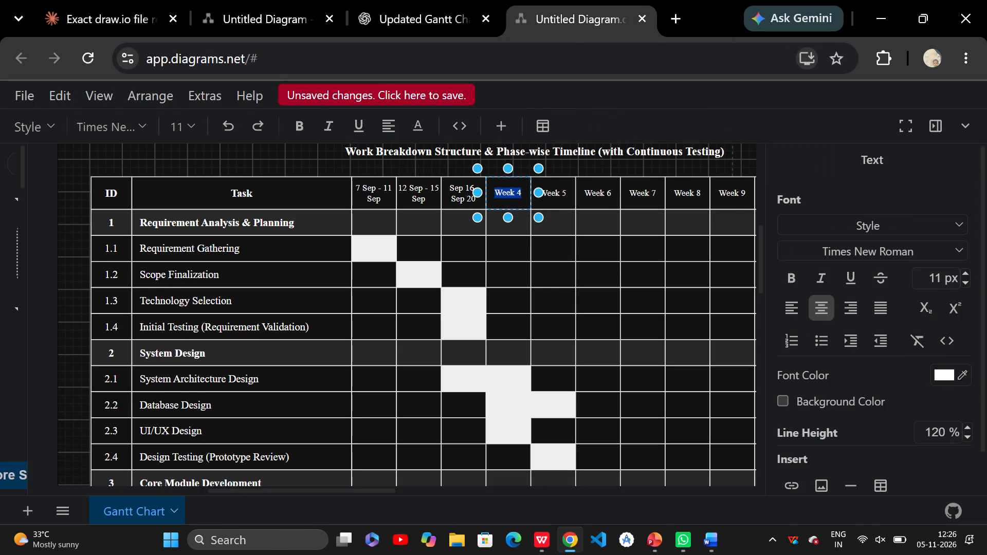
pyautogui.click(400, 0)
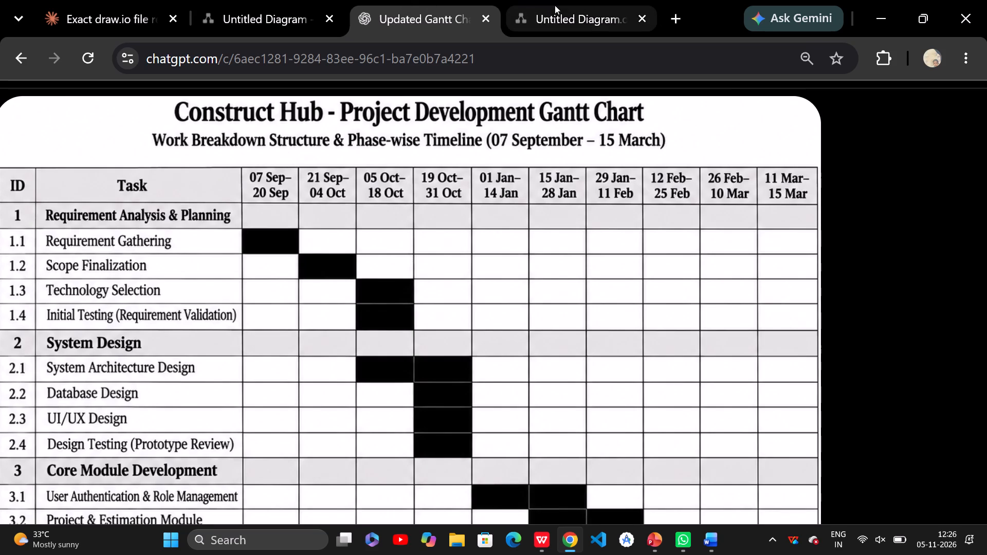
pyautogui.click(556, 12)
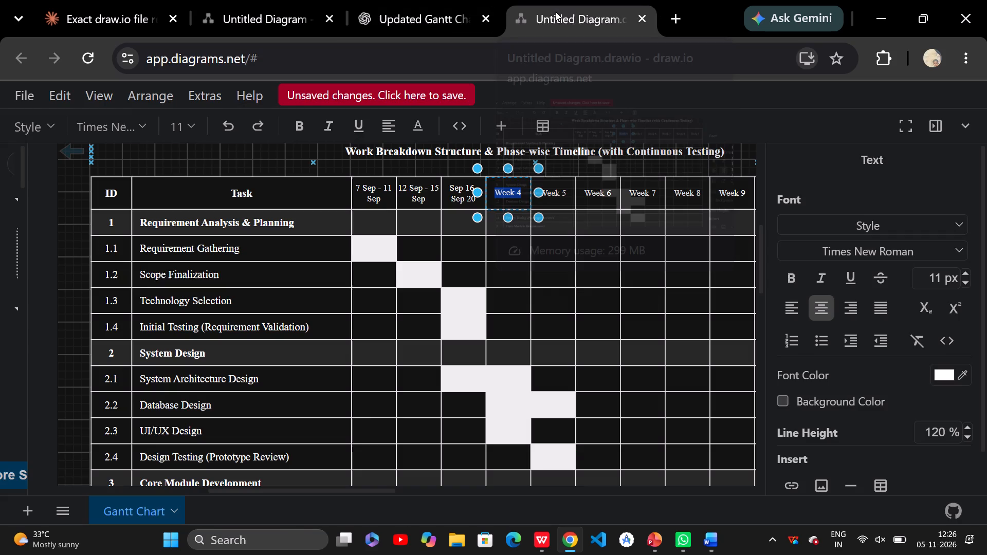
pyautogui.click(453, 16)
pyautogui.click(521, 14)
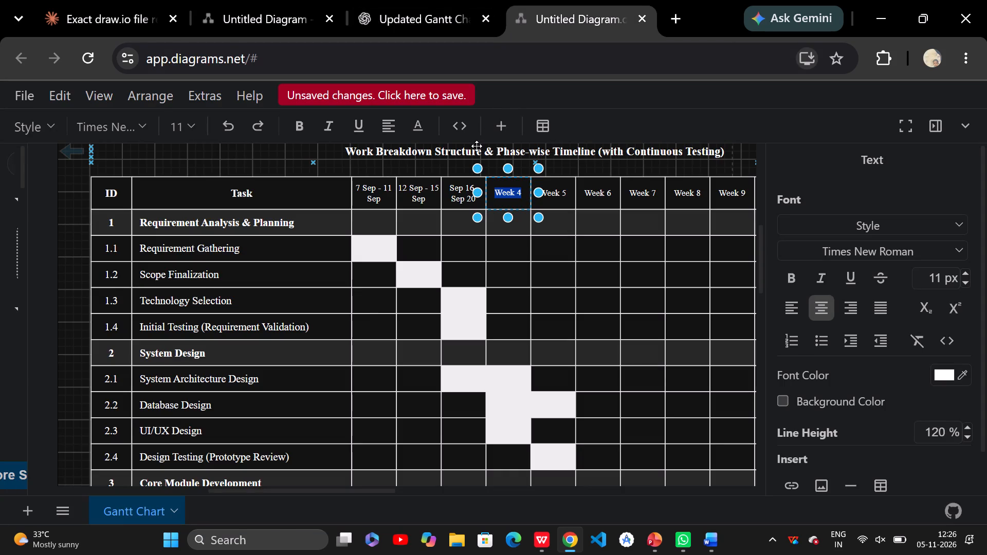
pyautogui.write('22')
pyautogui.press('space')
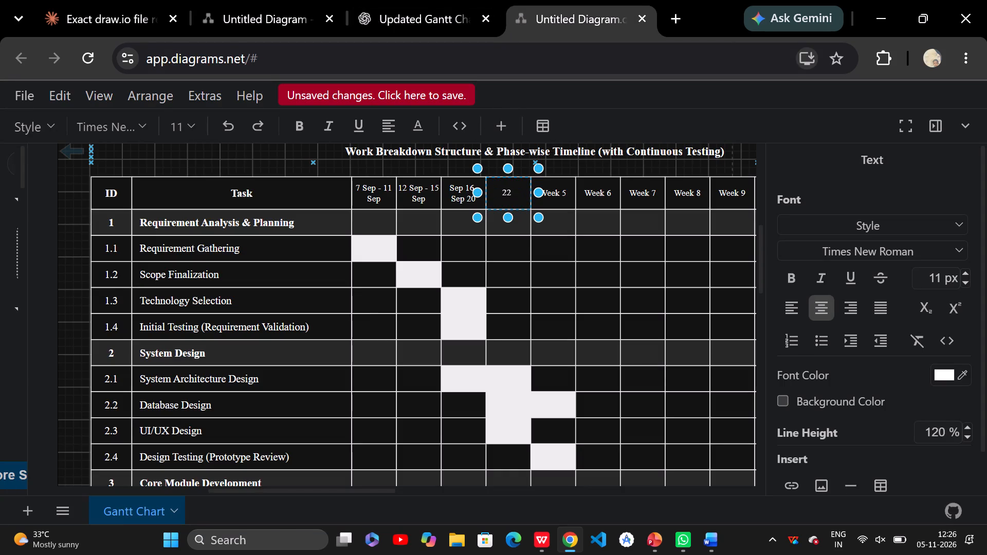
pyautogui.press('s')
pyautogui.write('ep')
pyautogui.press('space')
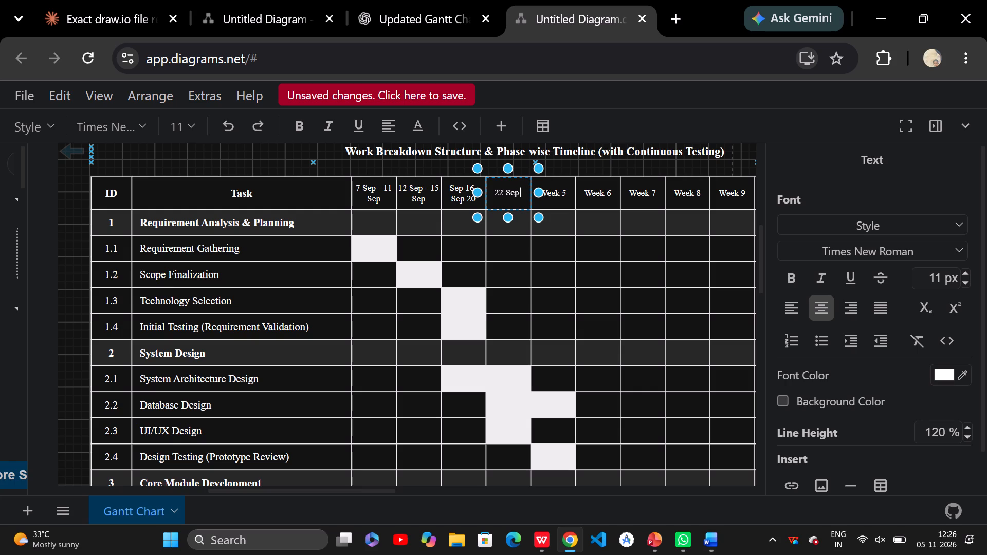
pyautogui.write('-')
pyautogui.press('space')
pyautogui.write('04')
pyautogui.press('space')
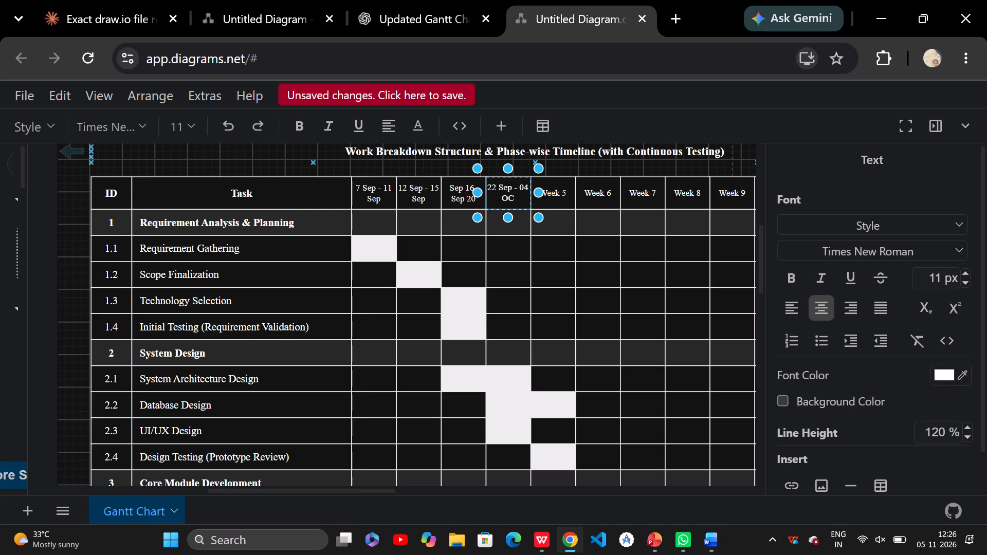
pyautogui.write('ct')
pyautogui.write('ober')
# Replace the Week 5 column header with "5 October -", checking the dates against the ChatGPT reference chart.
pyautogui.click(410, 1)
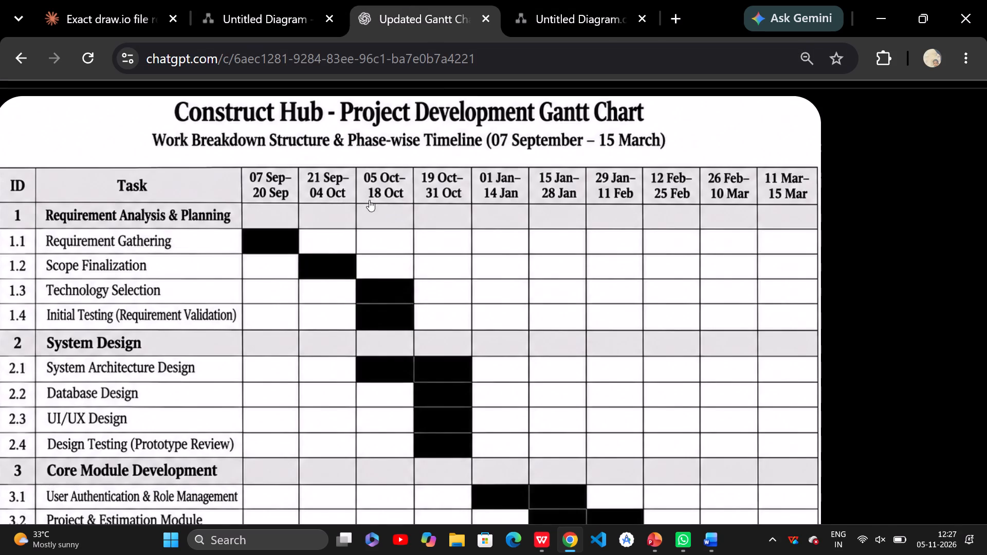
pyautogui.click(557, 14)
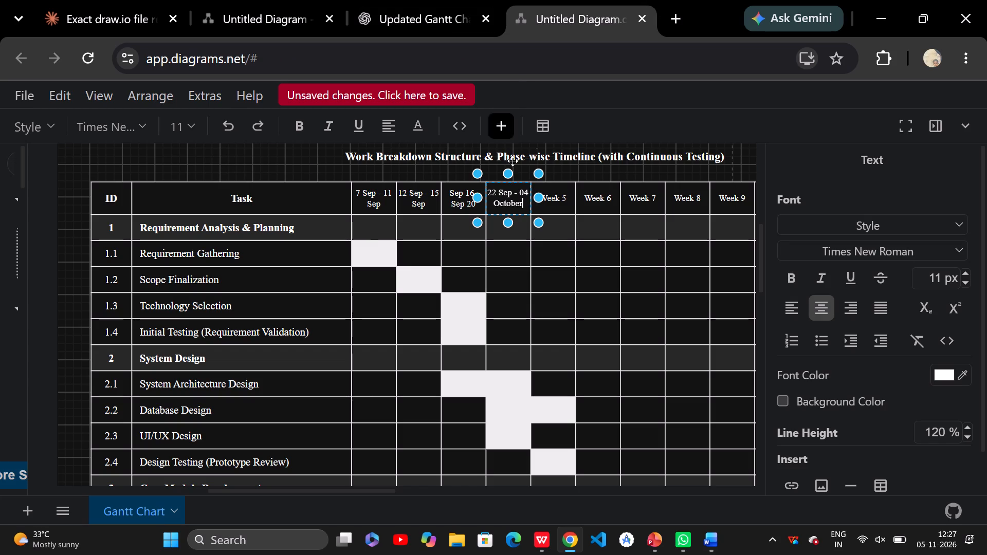
pyautogui.tripleClick(552, 196)
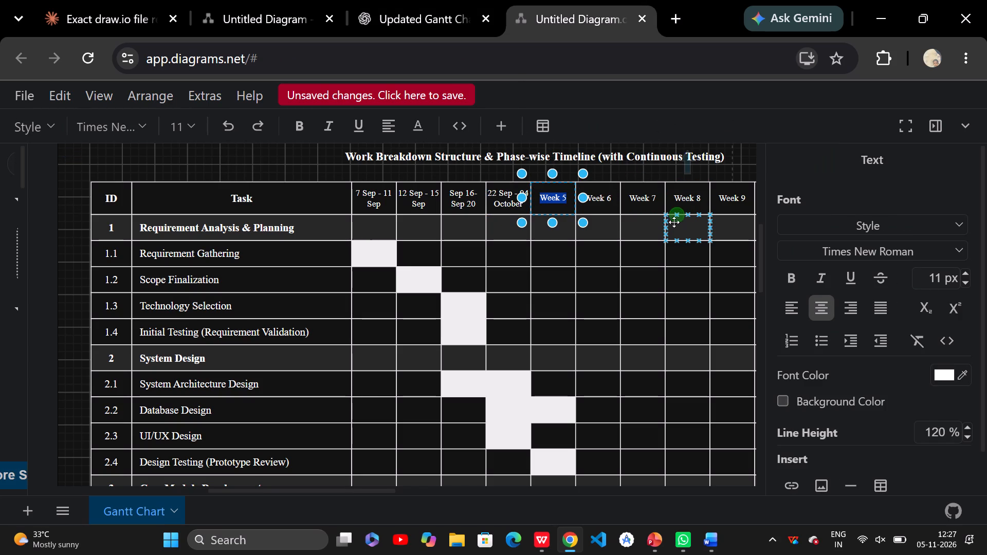
pyautogui.press('5')
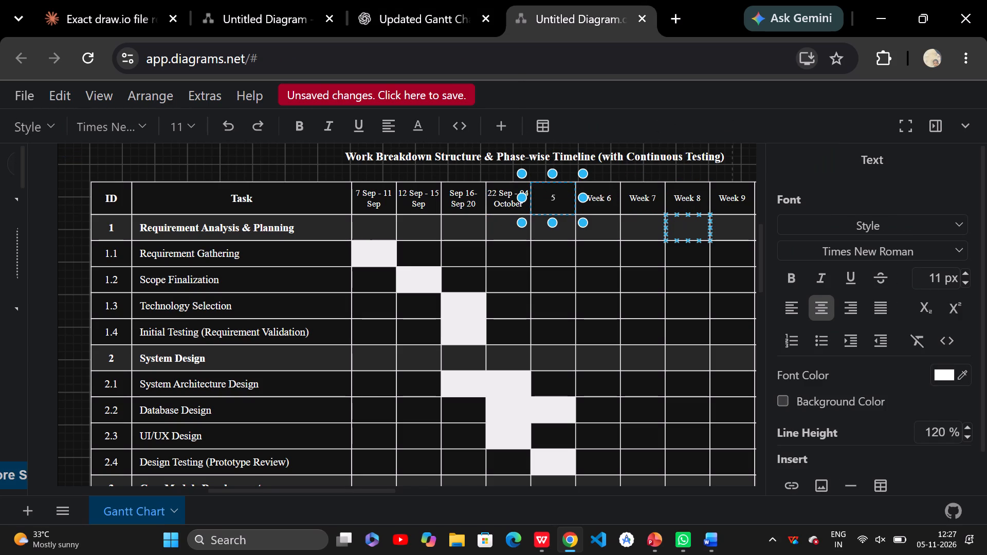
pyautogui.press('o')
pyautogui.press('BackSpace')
pyautogui.press('space')
pyautogui.write('O')
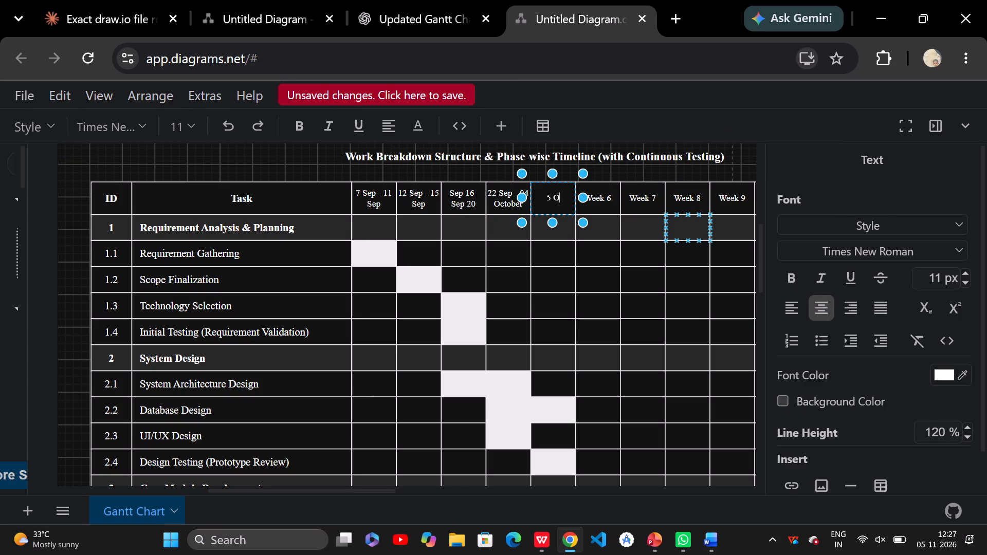
pyautogui.press('c')
pyautogui.press('BackSpace')
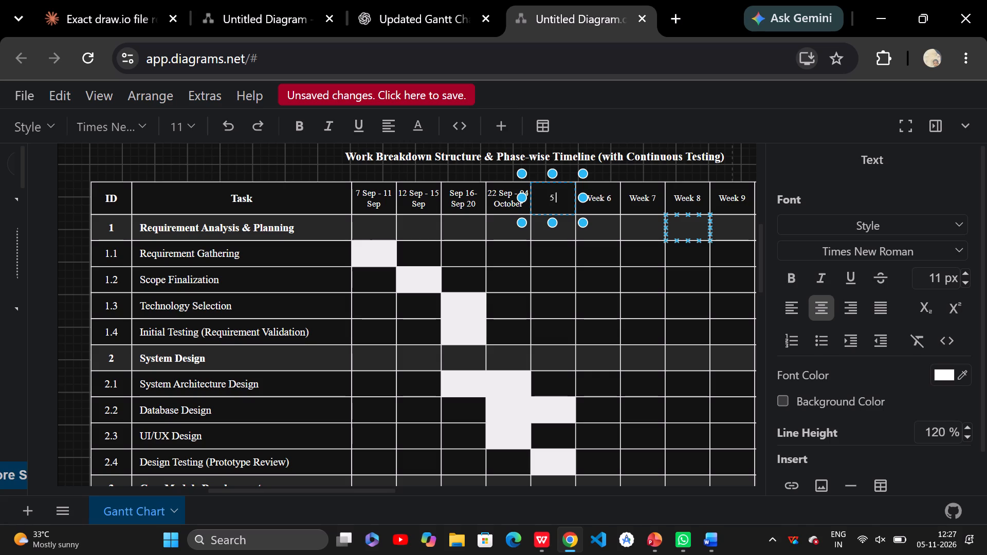
pyautogui.write('ctober')
pyautogui.press('space')
pyautogui.write('-')
pyautogui.press('space')
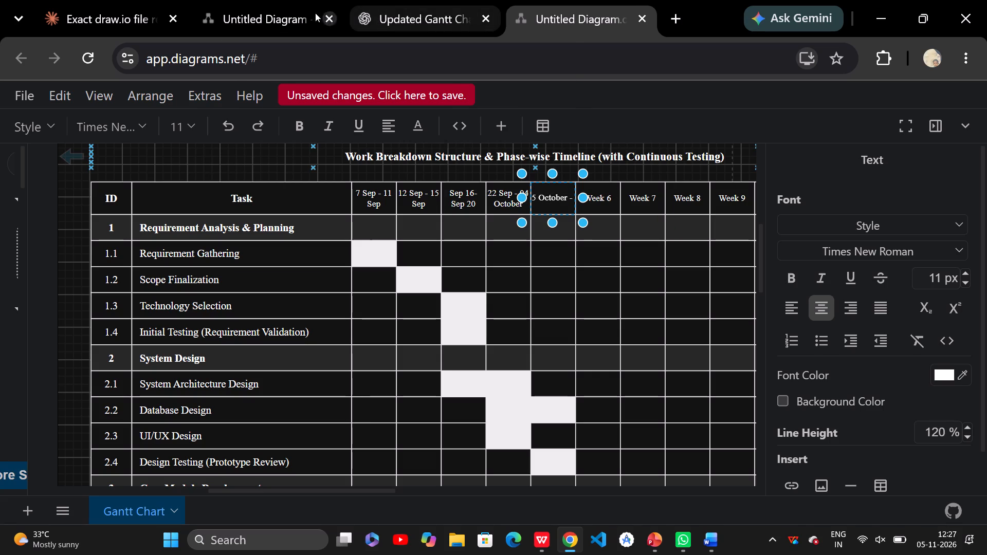
# Shorten the fifth date column's header to "5 Oct-", consulting the date ranges in the ChatGPT reference chart.
pyautogui.click(407, 10)
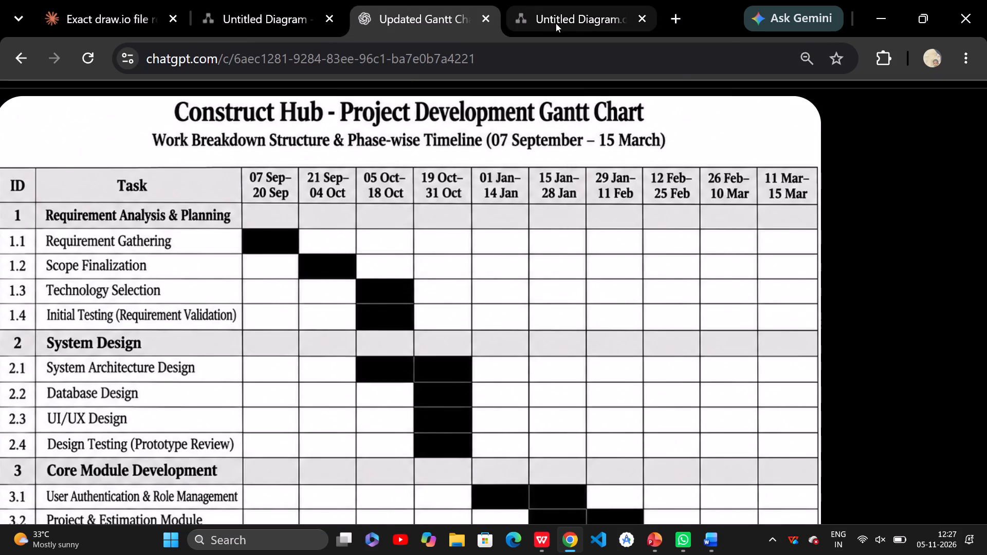
pyautogui.click(556, 23)
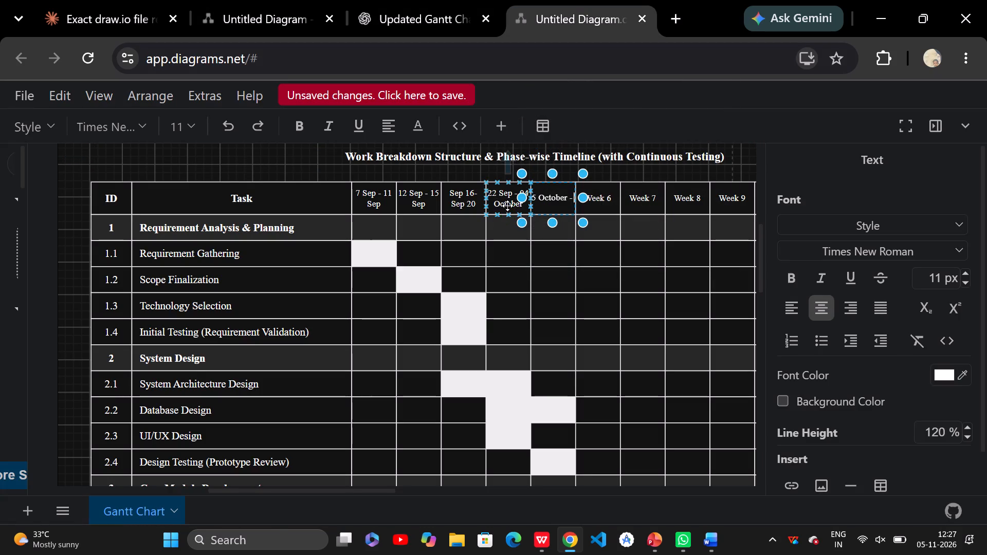
pyautogui.press('BackSpace')
pyautogui.press('BackSpace')
pyautogui.press('BackSpace')
pyautogui.press('BackSpace')
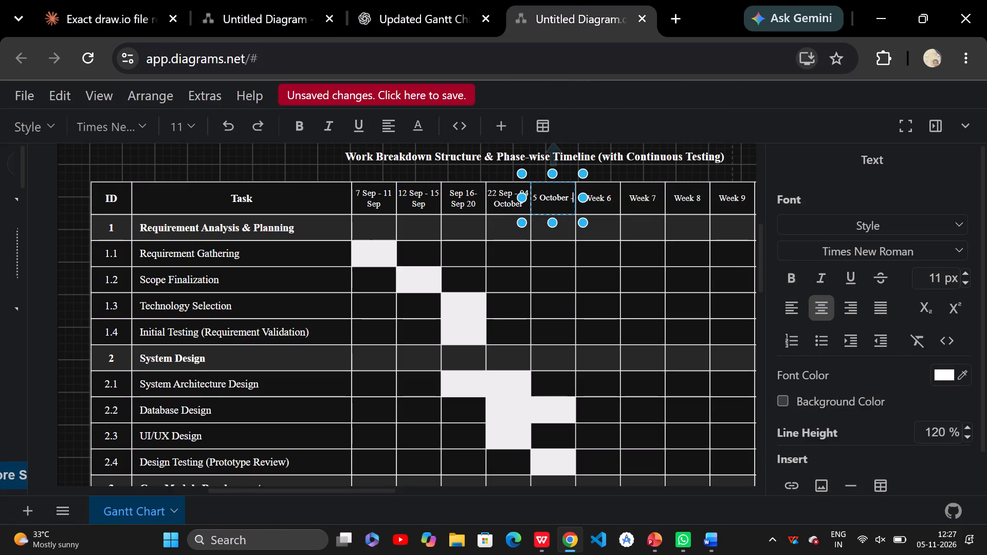
pyautogui.press('BackSpace')
pyautogui.press('BackSpace')
pyautogui.press('BackSpace')
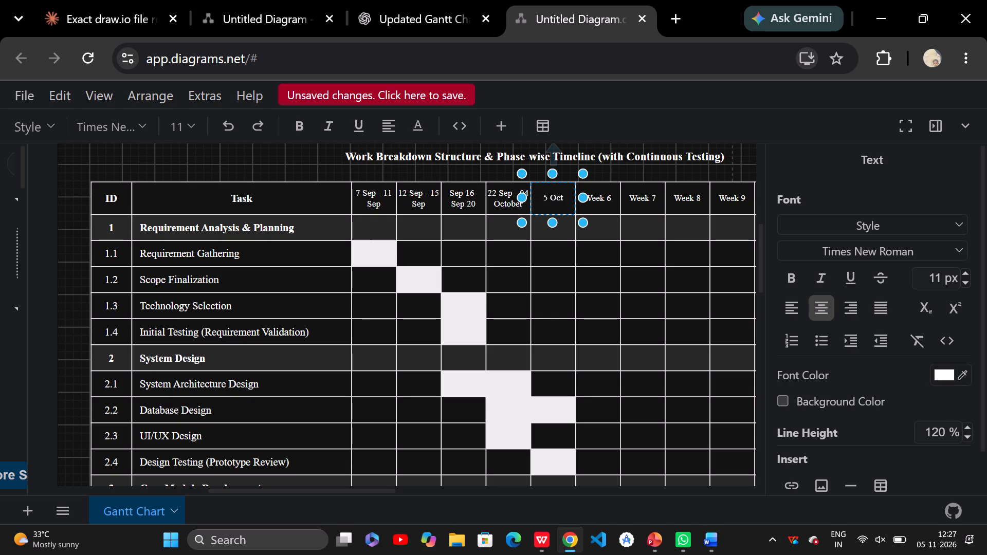
pyautogui.press('-')
pyautogui.click(396, 0)
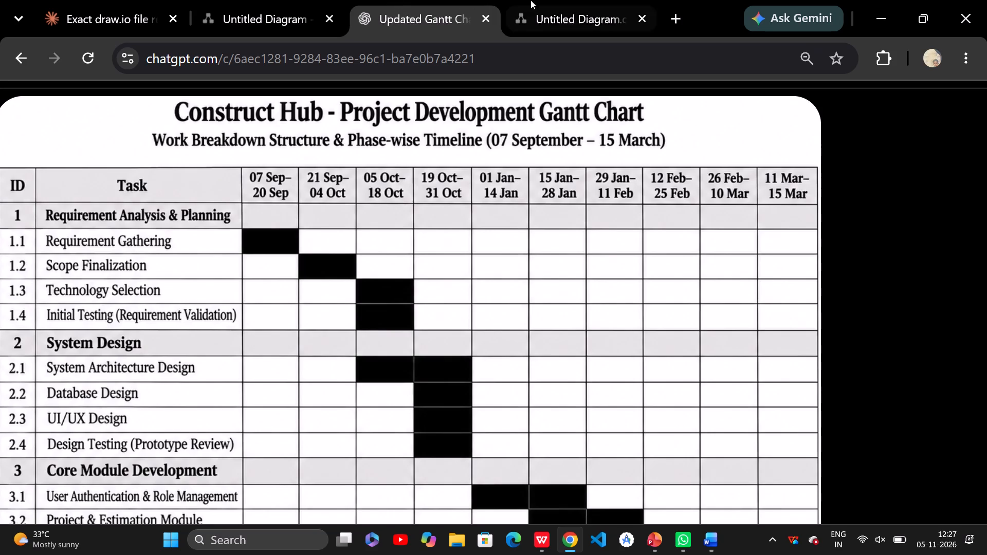
pyautogui.click(553, 18)
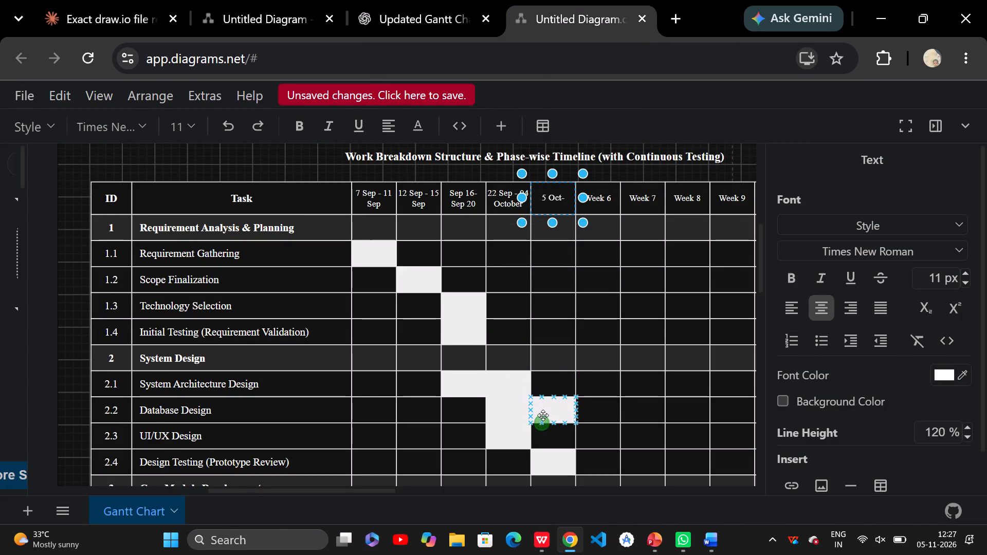
# Change the end date in the first date column's header so it reads "7 Sep - 15 Sep".
pyautogui.scroll(-3, 552, 388)
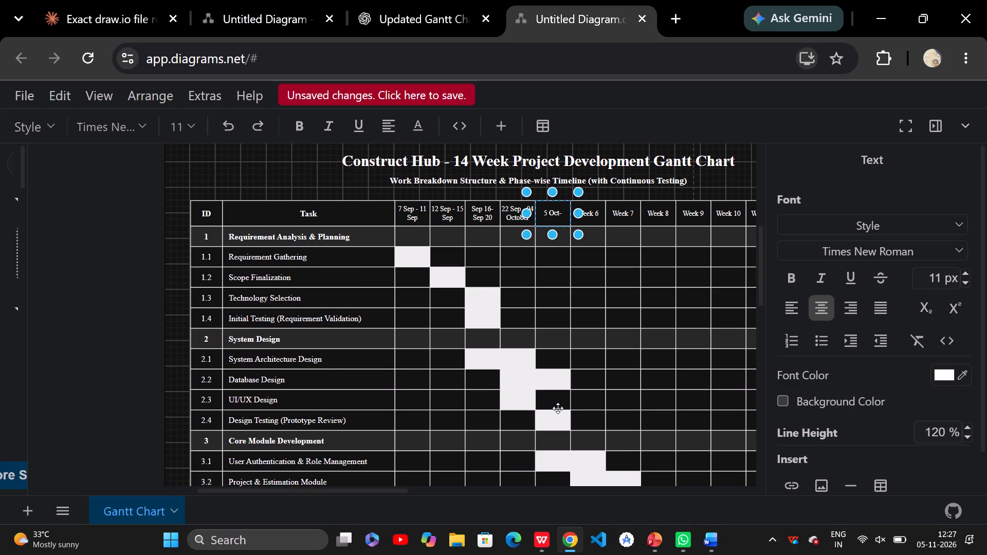
pyautogui.scroll(-1, 558, 408)
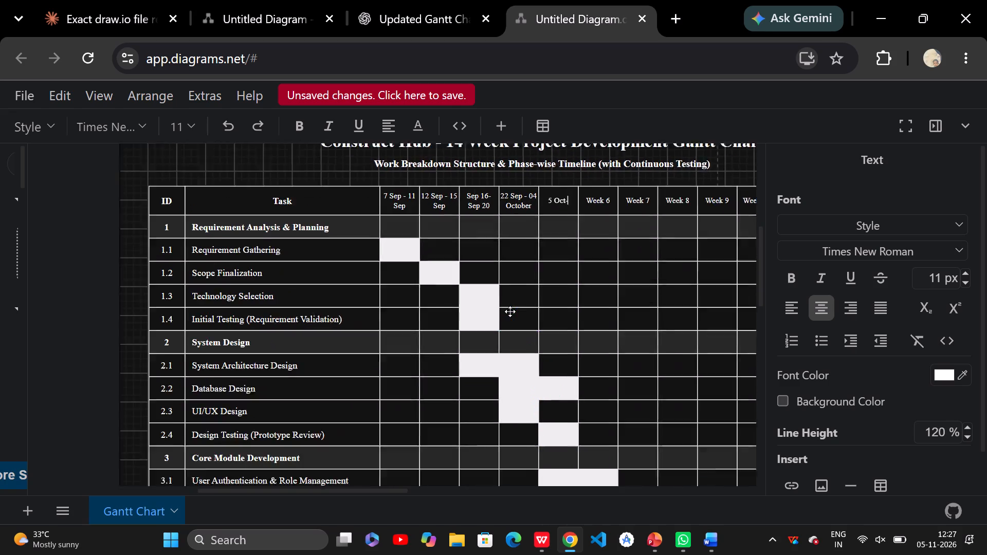
pyautogui.scroll(1, 510, 311)
pyautogui.tripleClick(389, 200)
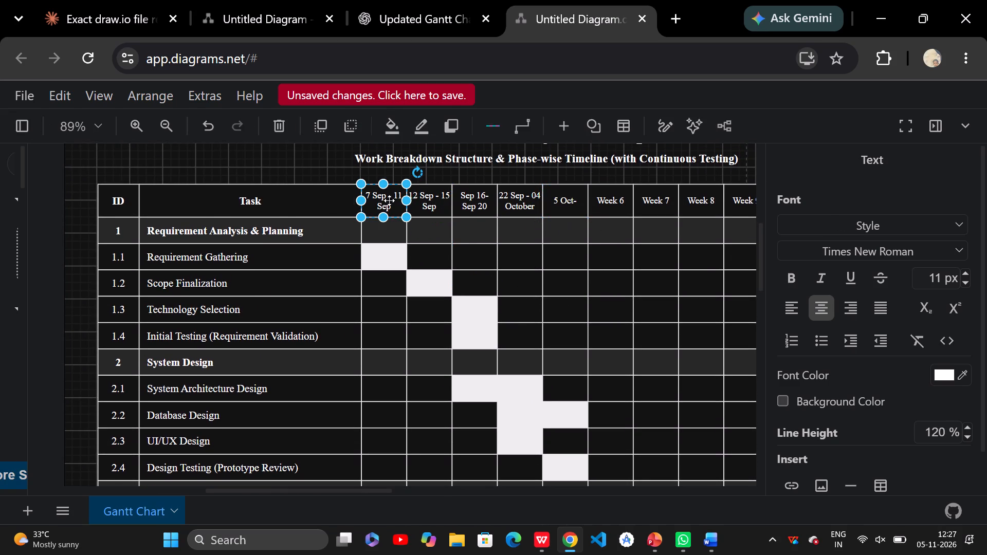
pyautogui.tripleClick(397, 195)
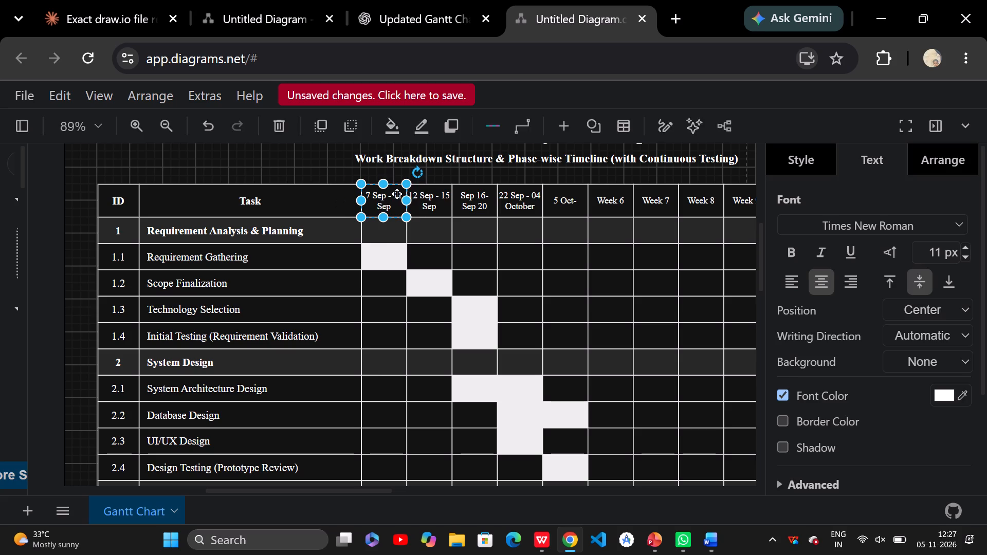
pyautogui.click(398, 194)
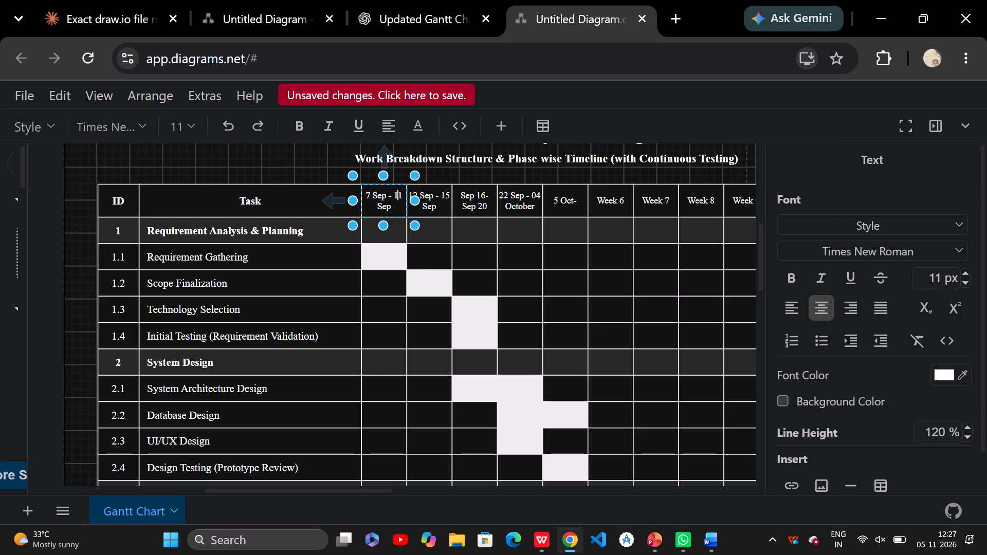
pyautogui.press('Right')
pyautogui.press('BackSpace')
pyautogui.press('5')
# Change both dates in the second date column's header so it reads "17 Sep - 22 Sep".
pyautogui.tripleClick(424, 198)
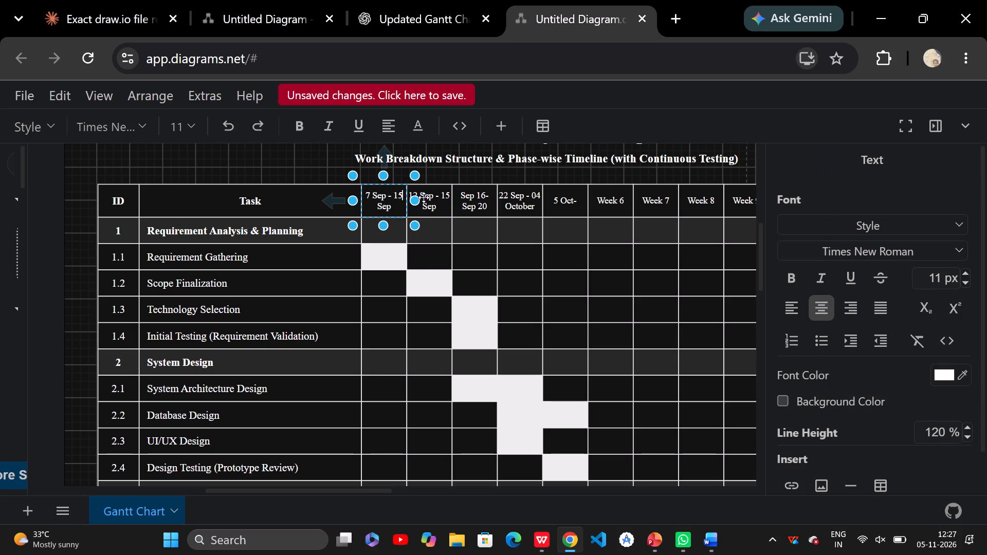
pyautogui.click(417, 201)
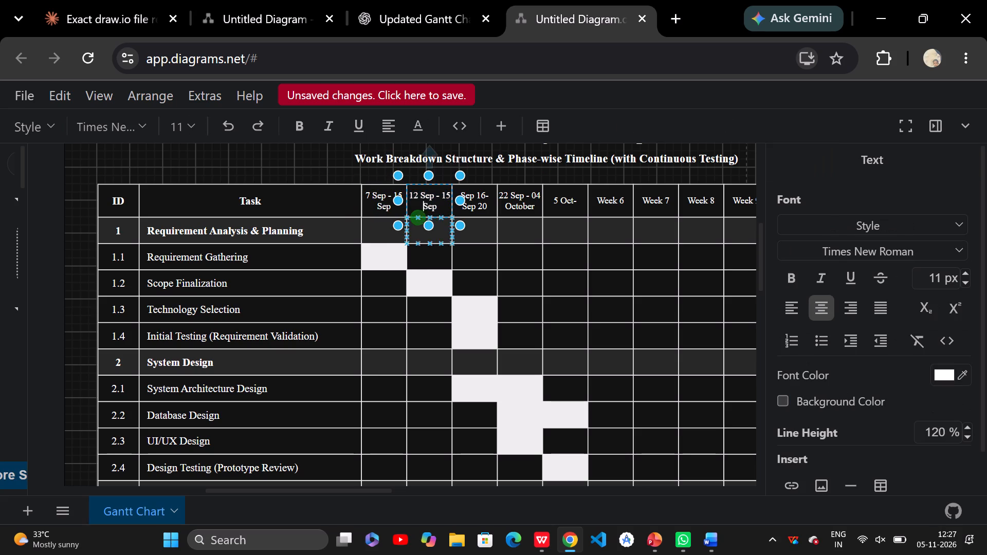
pyautogui.click(416, 195)
pyautogui.press('BackSpace')
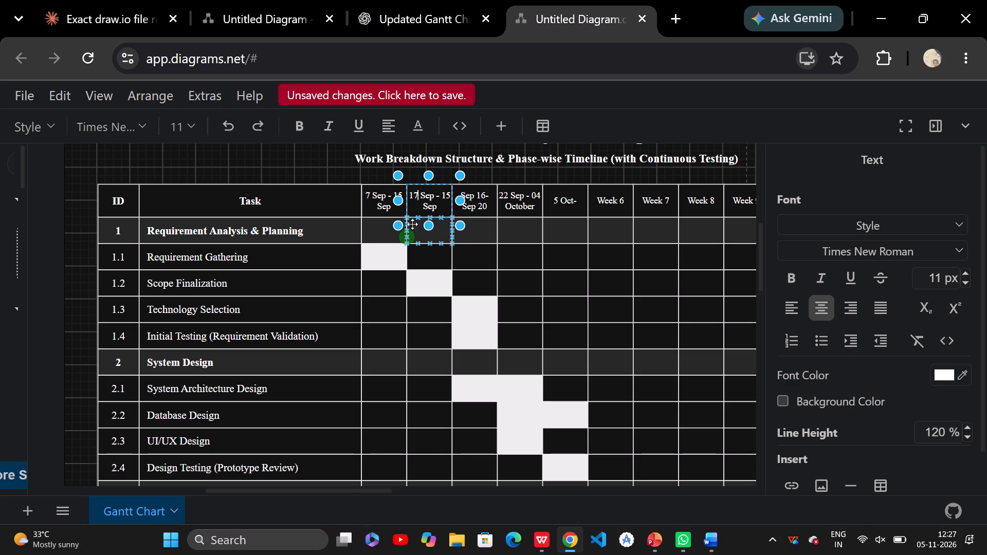
pyautogui.tripleClick(445, 192)
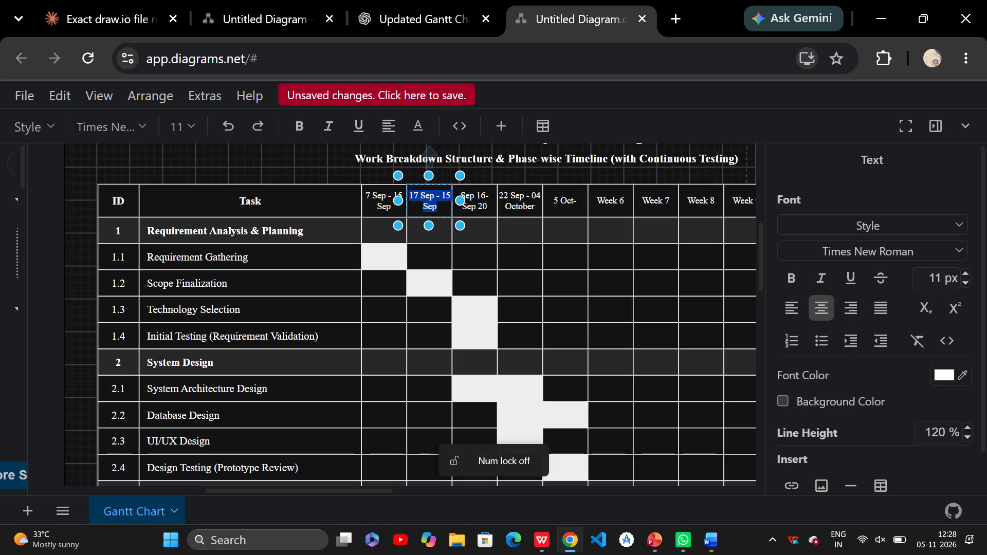
pyautogui.click(447, 197)
pyautogui.click(449, 196)
pyautogui.press('BackSpace')
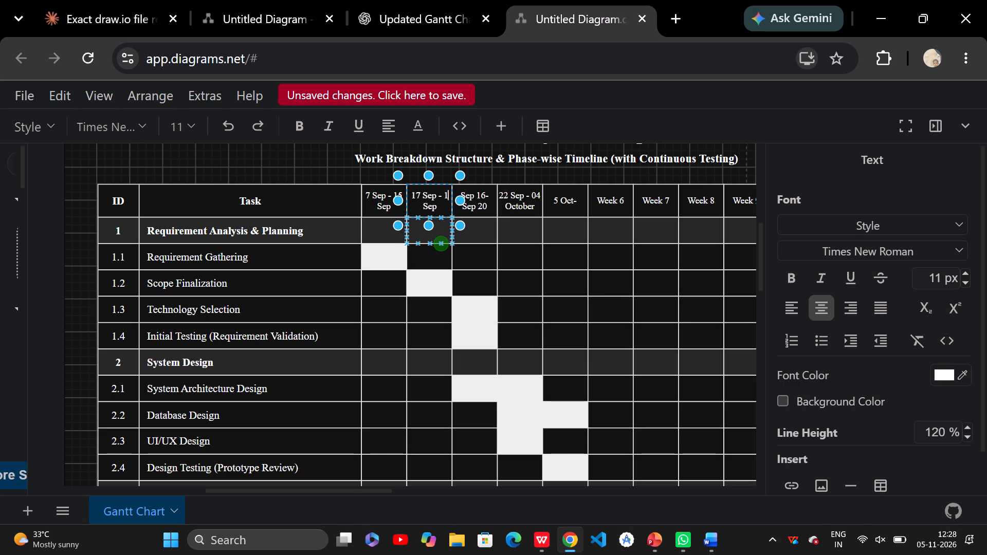
pyautogui.press('BackSpace')
pyautogui.write('20')
pyautogui.press('BackSpace')
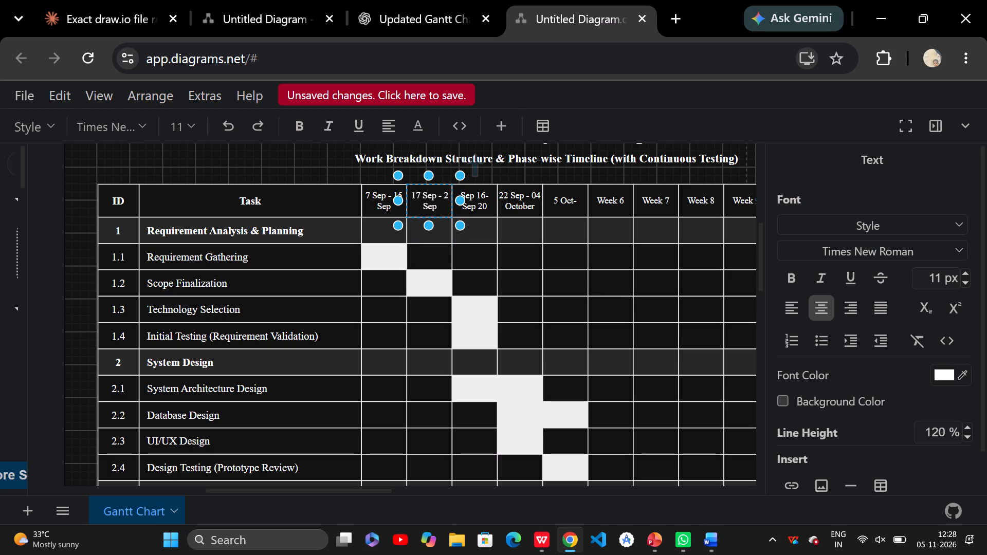
pyautogui.press('2')
# Change both dates in the third date column's header so it reads "Sep 24-Sep 30".
pyautogui.tripleClick(481, 196)
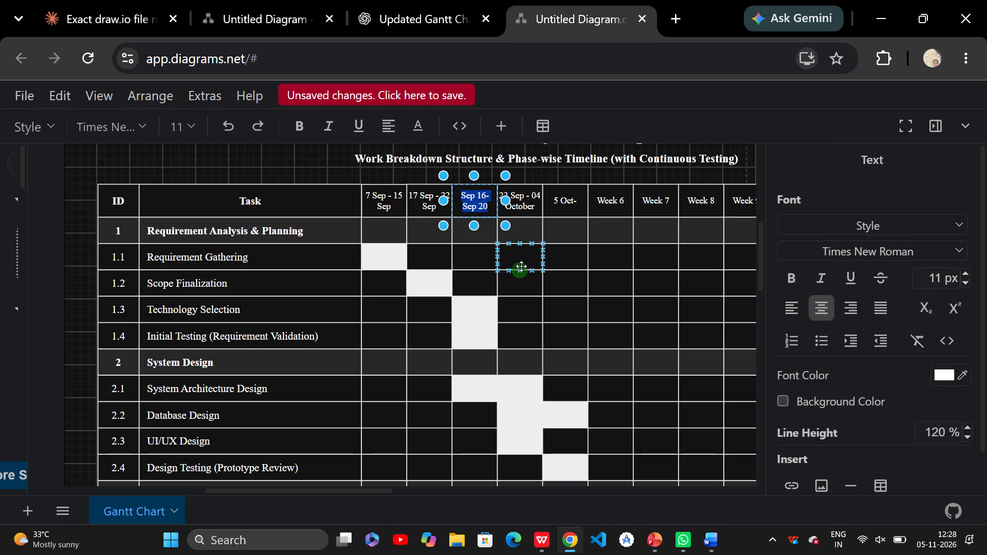
pyautogui.click(484, 194)
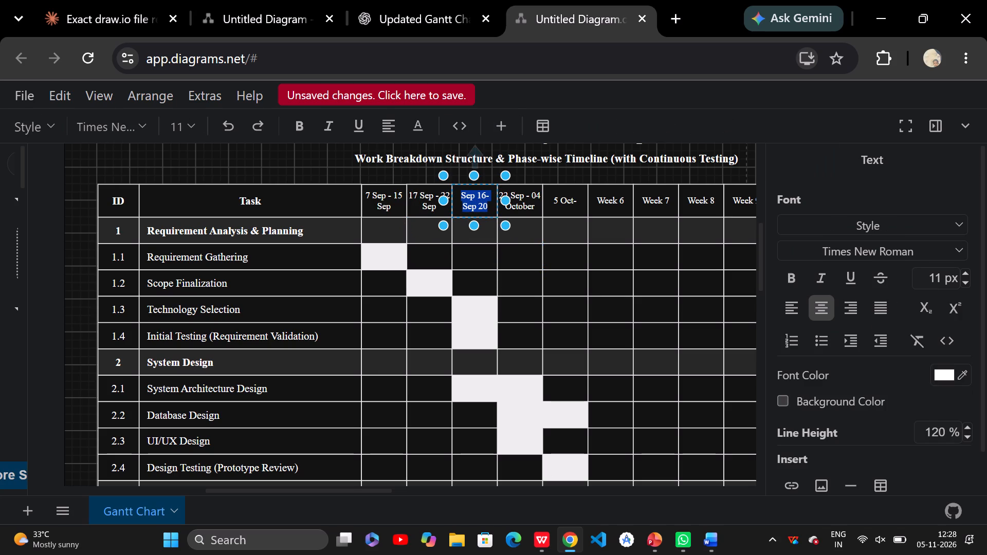
pyautogui.click(486, 197)
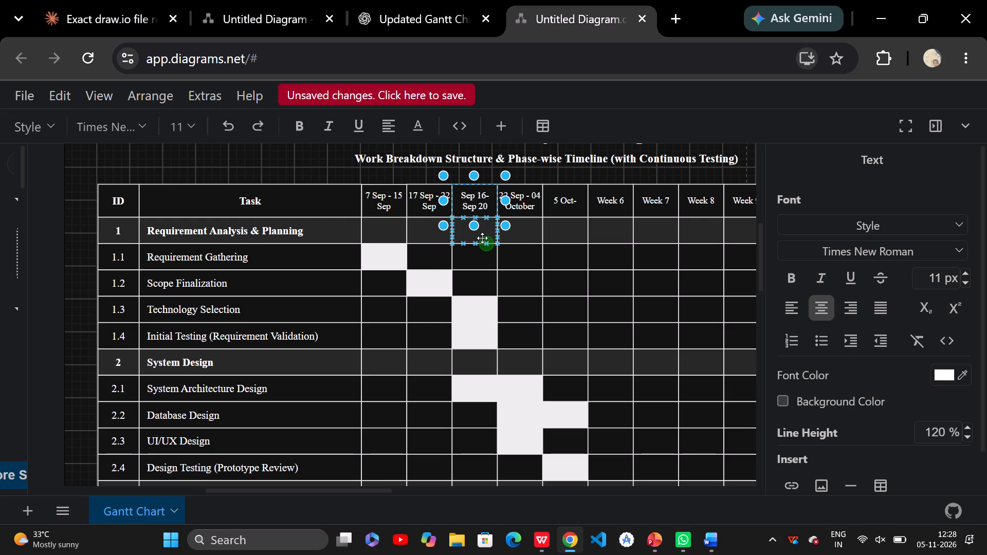
pyautogui.press('BackSpace')
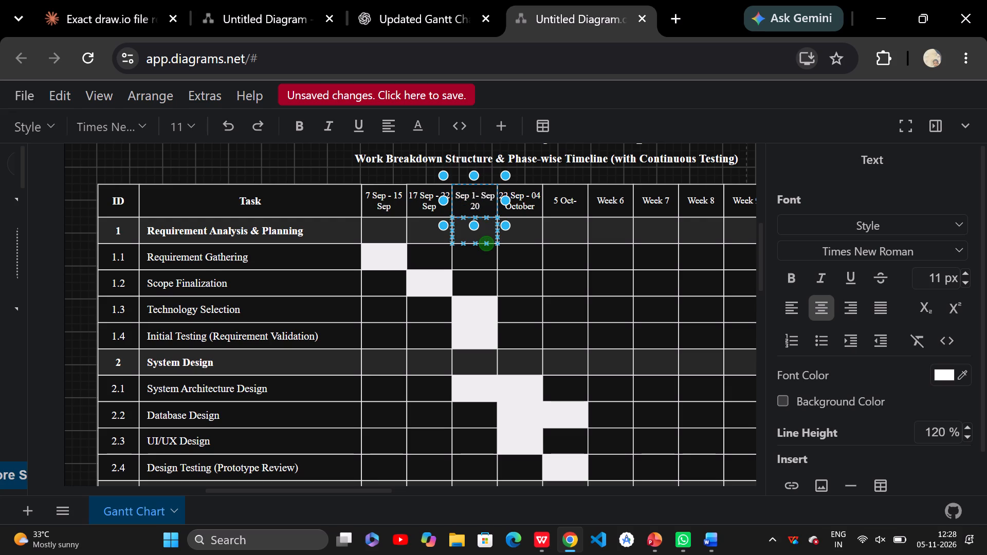
pyautogui.press('BackSpace')
pyautogui.write('24')
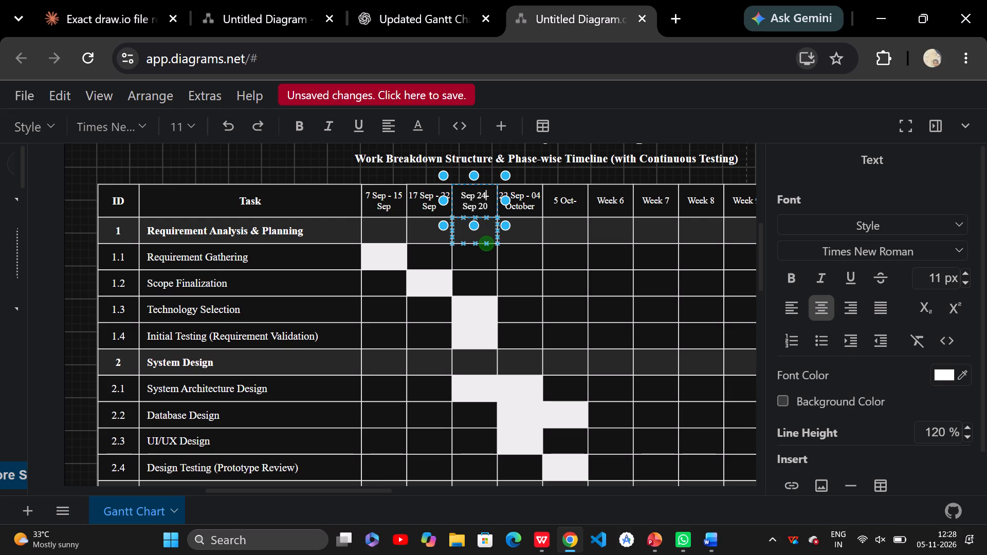
pyautogui.tripleClick(482, 207)
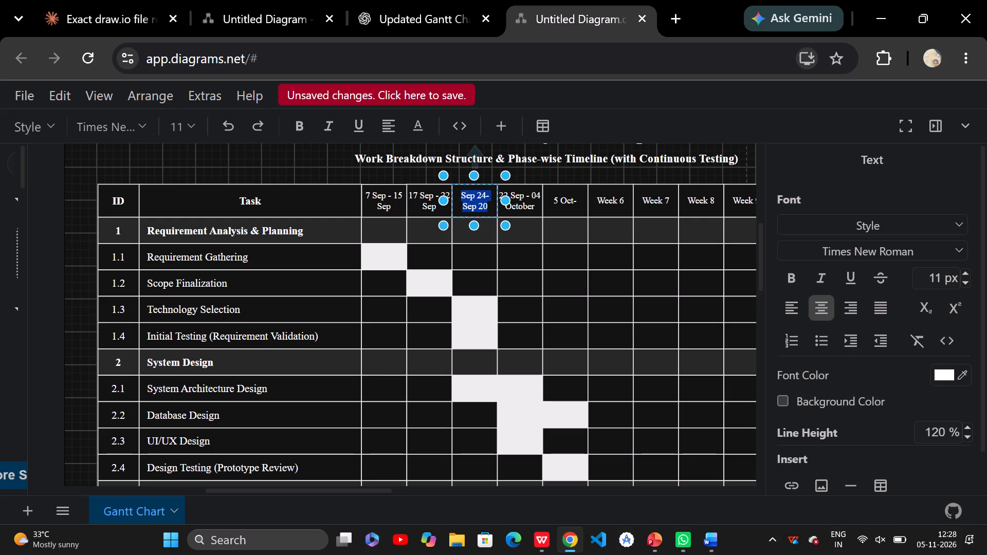
pyautogui.click(485, 206)
pyautogui.click(487, 206)
pyautogui.press('BackSpace')
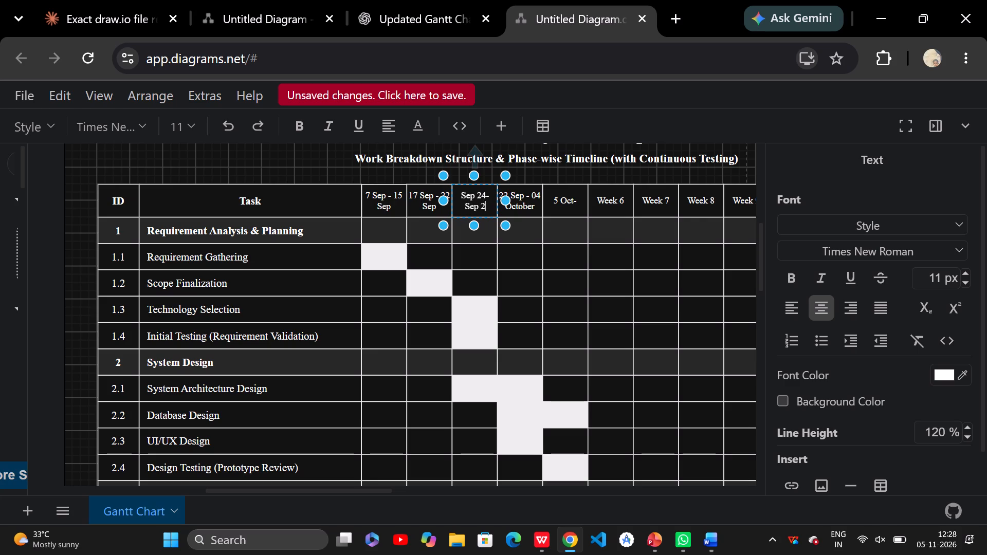
pyautogui.press('BackSpace')
pyautogui.write('30')
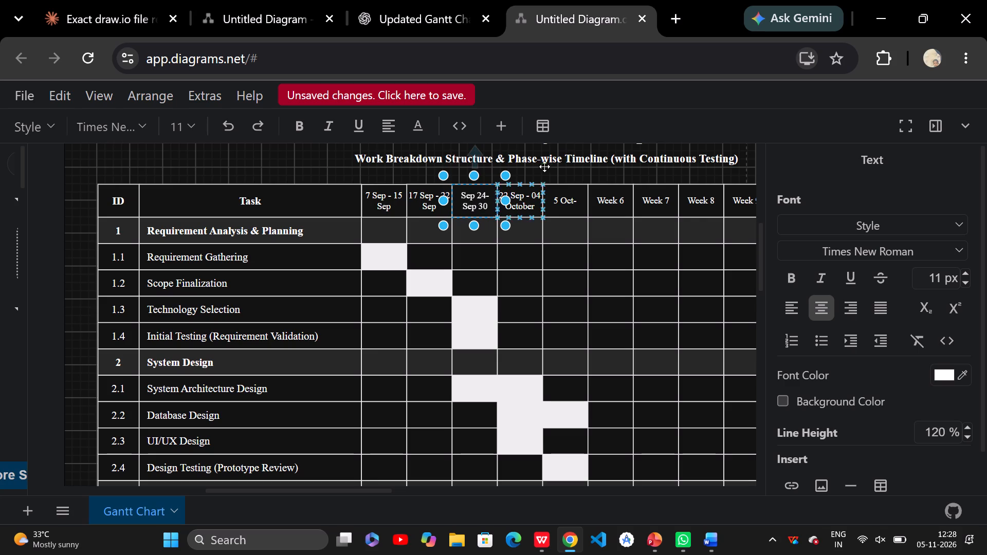
# Replace the fourth date column's header with "3 Oct-", consulting the date ranges in the ChatGPT reference chart.
pyautogui.doubleClick(526, 191)
pyautogui.tripleClick(524, 195)
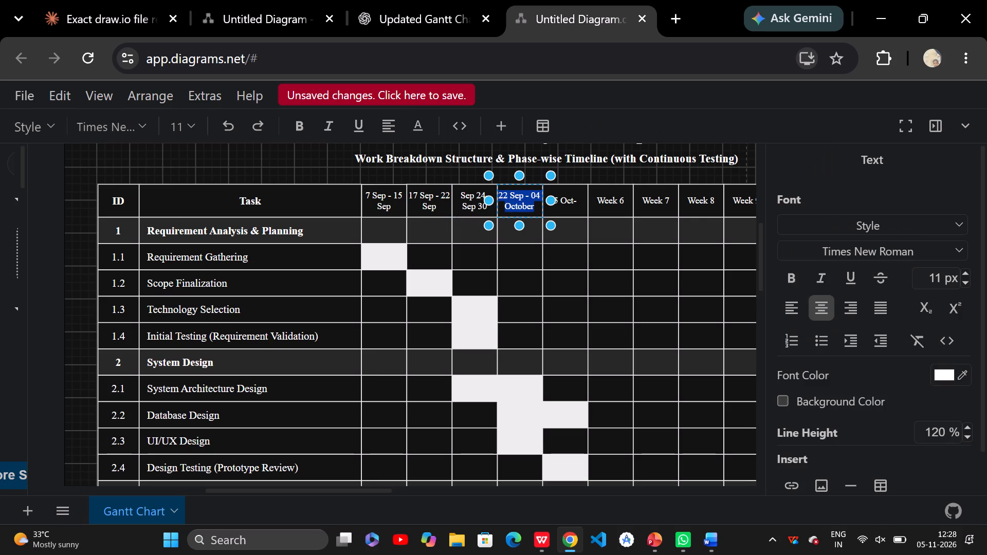
pyautogui.press('o')
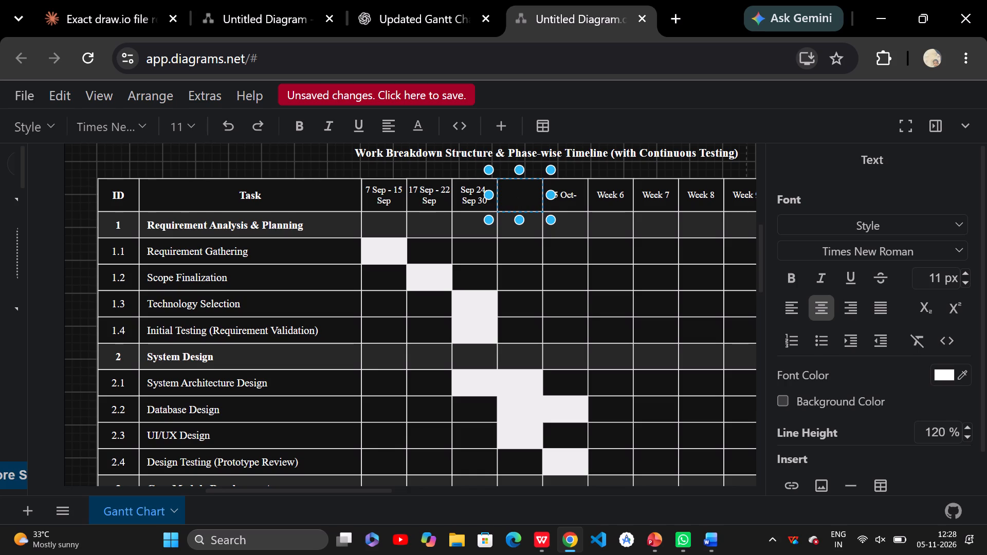
pyautogui.press('4')
pyautogui.press('BackSpace')
pyautogui.click(376, 10)
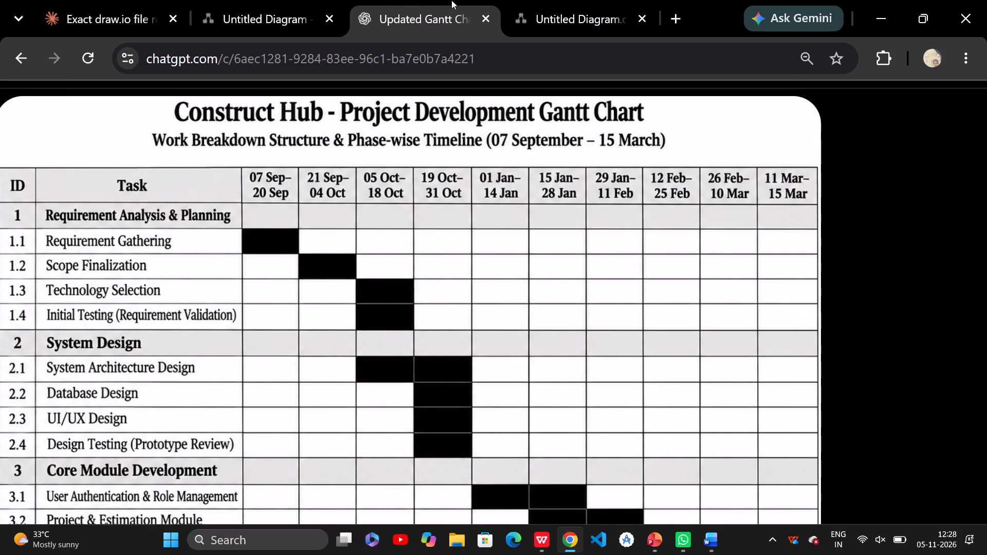
pyautogui.click(533, 11)
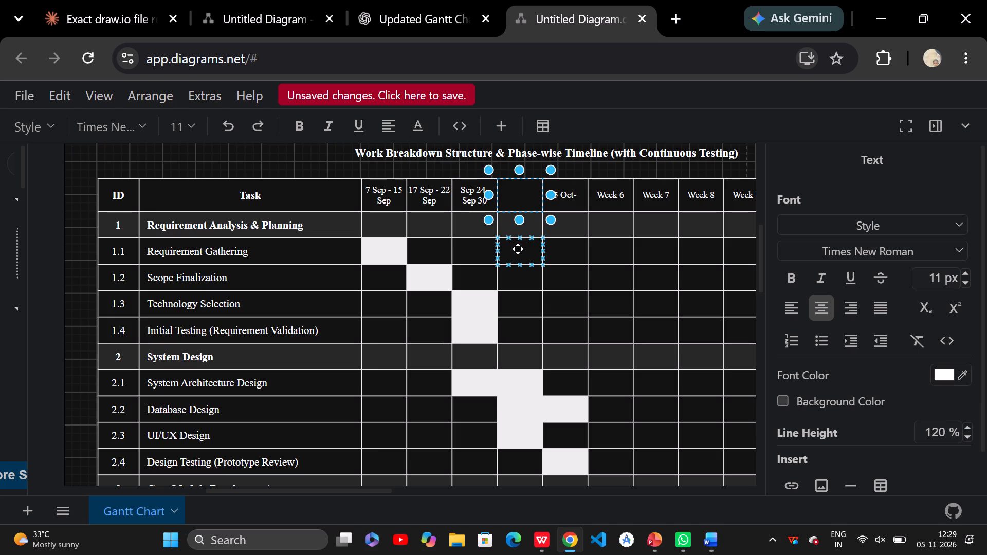
pyautogui.write('01')
pyautogui.press('BackSpace')
pyautogui.press('BackSpace')
pyautogui.press('2')
pyautogui.press('space')
pyautogui.press('BackSpace')
pyautogui.press('BackSpace')
pyautogui.write('3 O')
pyautogui.write('ct-')
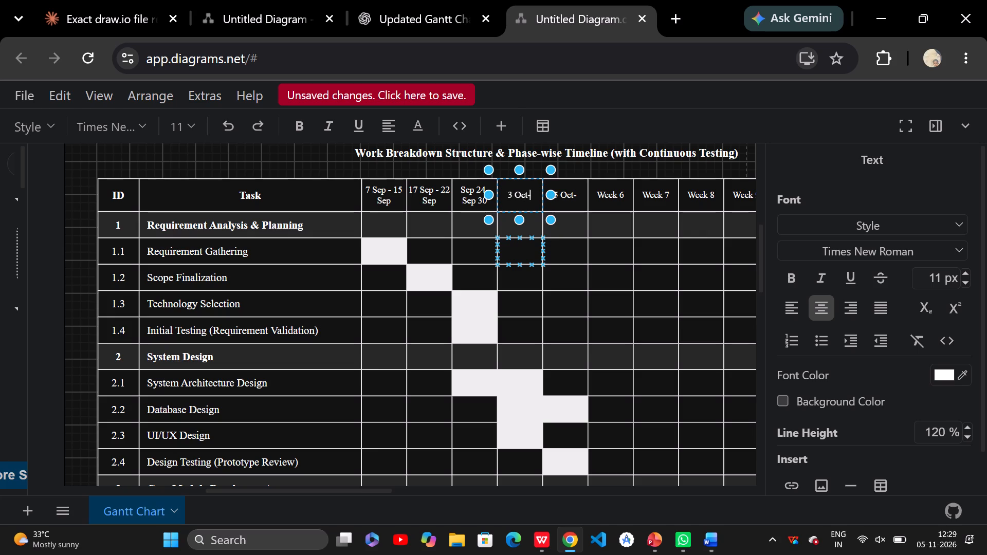
# Check the ChatGPT reference chart and complete the fourth date column's header so it reads "3 Oct- 14 Oct".
pyautogui.click(424, 0)
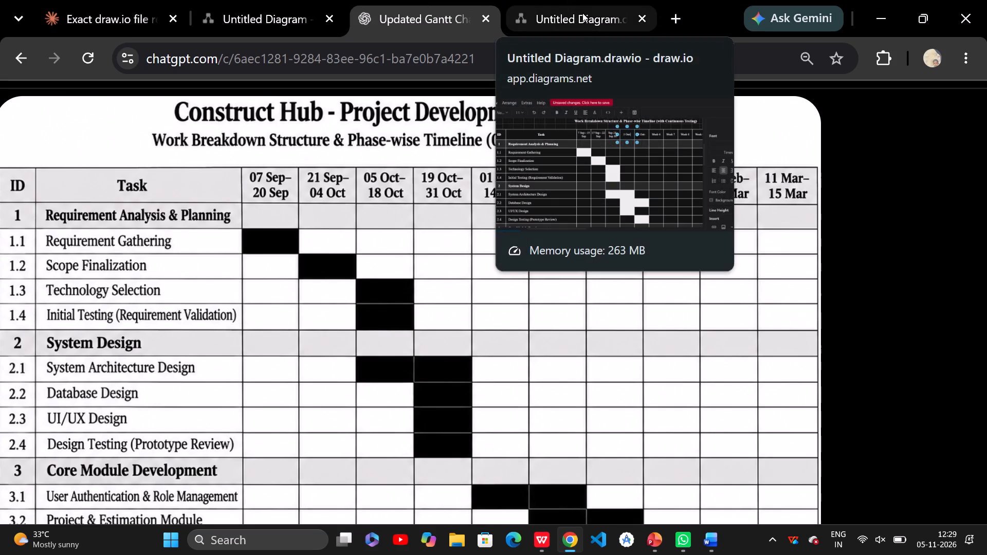
pyautogui.click(579, 22)
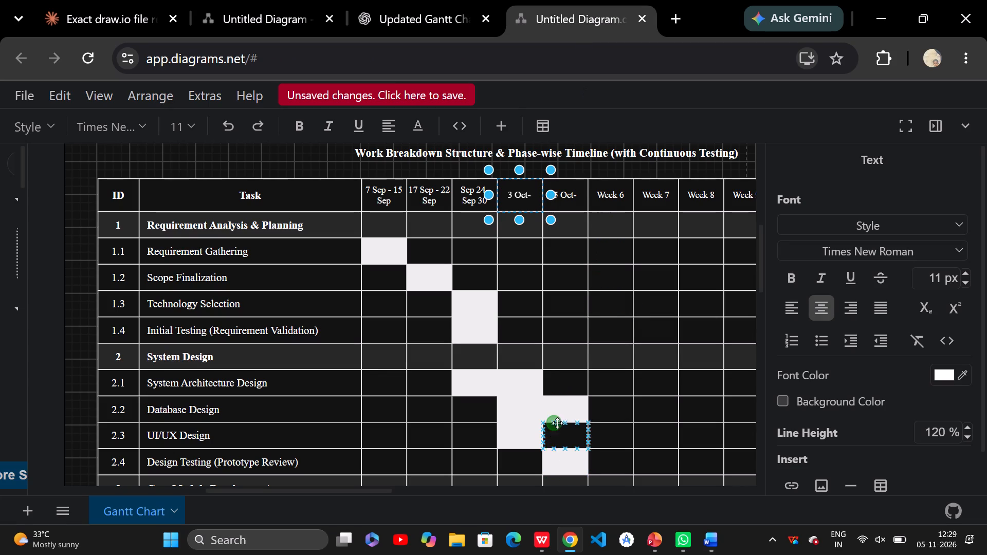
pyautogui.scroll(-1, 582, 455)
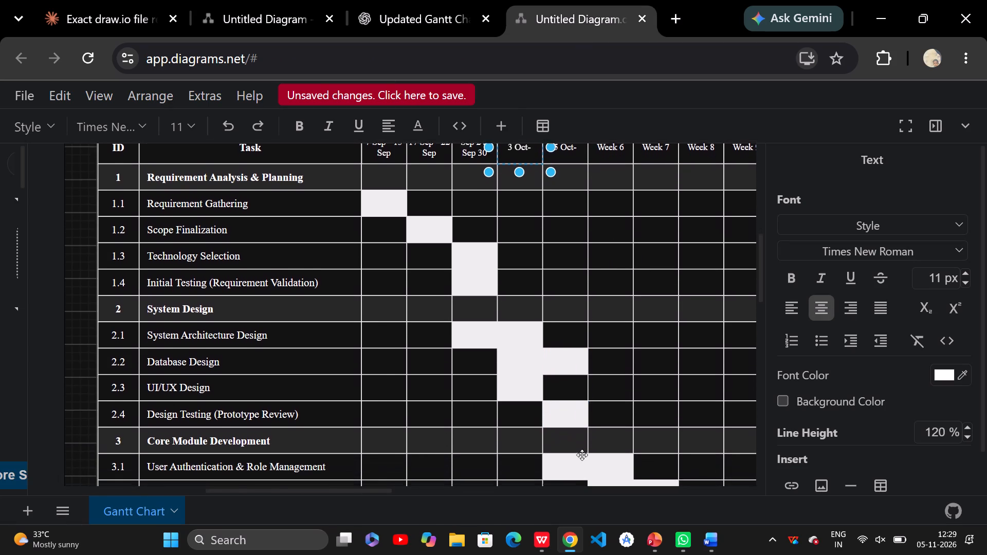
pyautogui.scroll(-1, 582, 455)
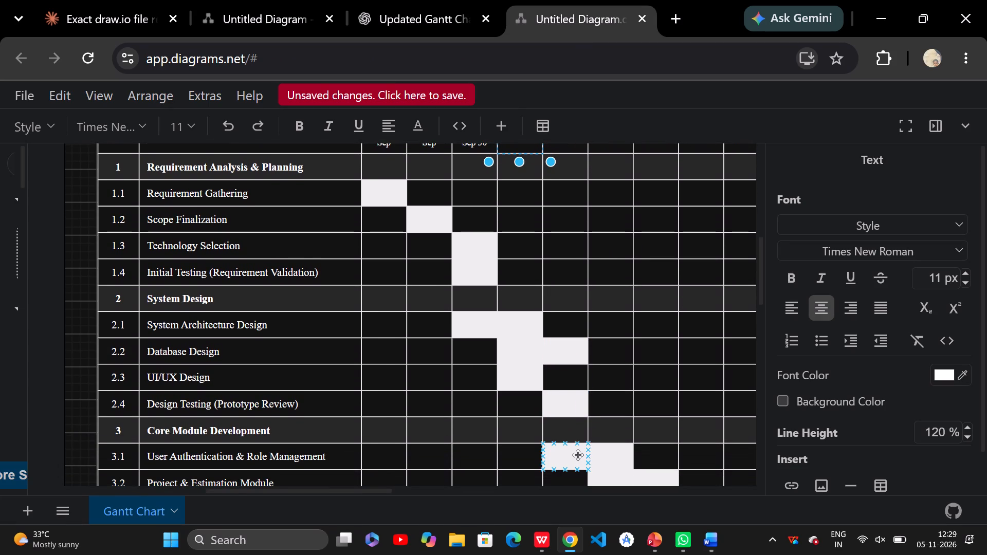
pyautogui.scroll(1, 569, 333)
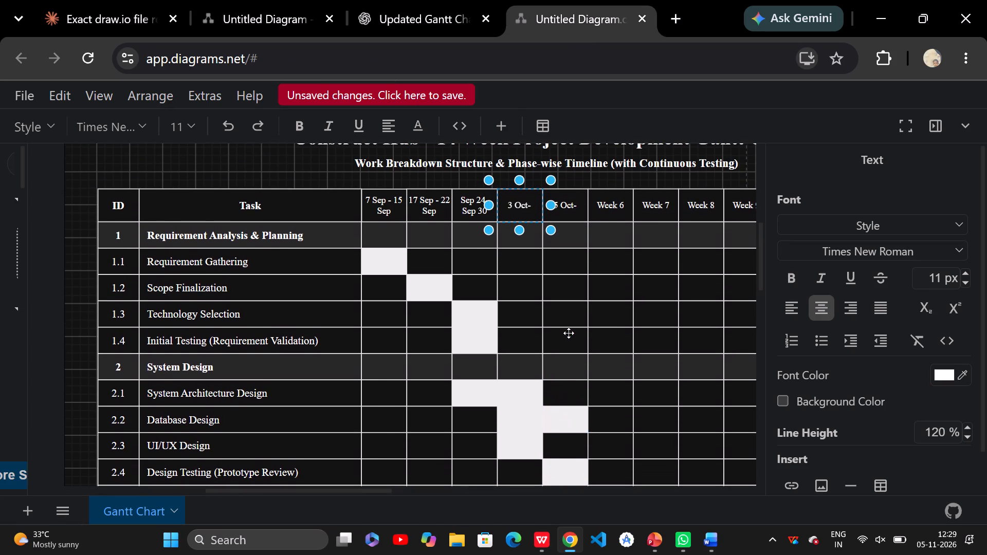
pyautogui.press('BackSpace')
pyautogui.press('-')
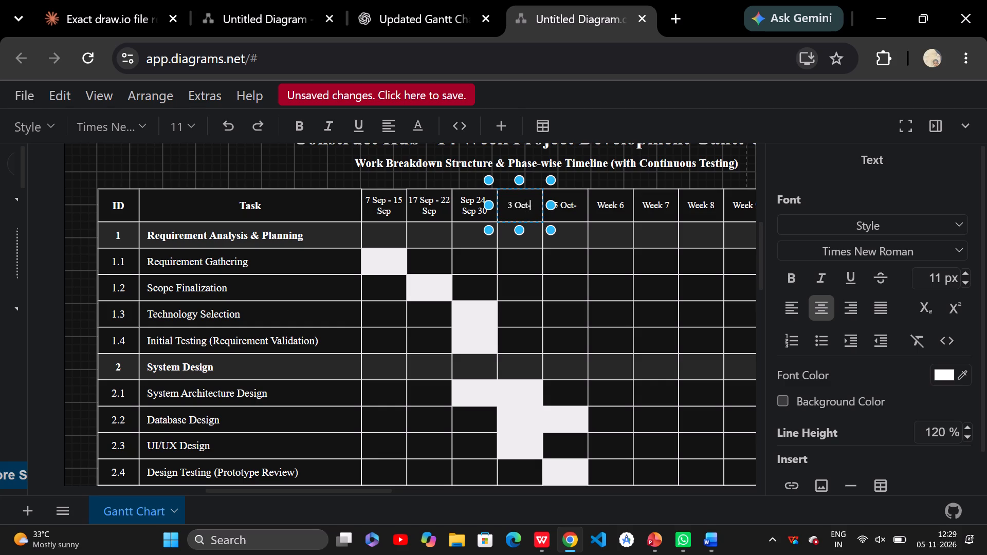
pyautogui.press('space')
pyautogui.write('15')
pyautogui.press('BackSpace')
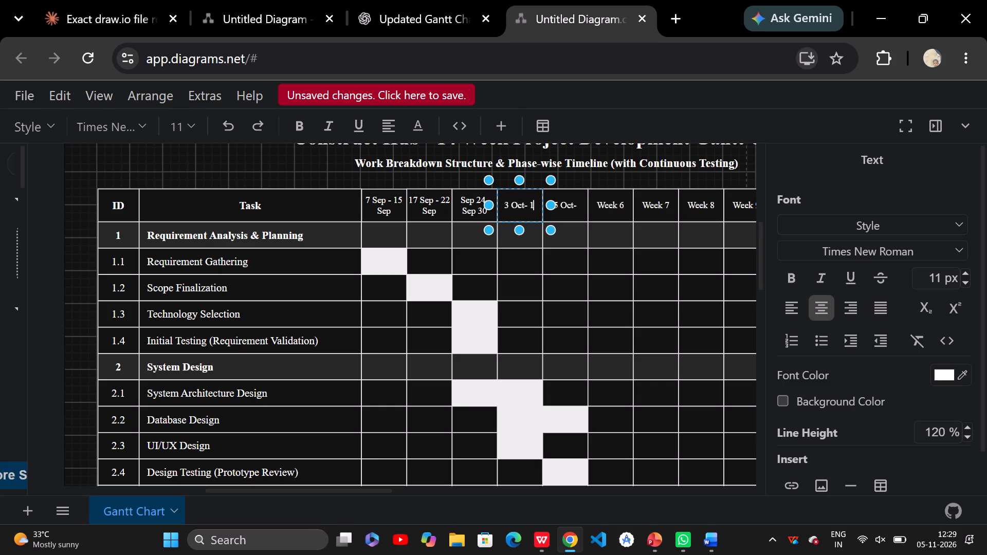
pyautogui.press('4')
pyautogui.press('space')
pyautogui.write('ct')
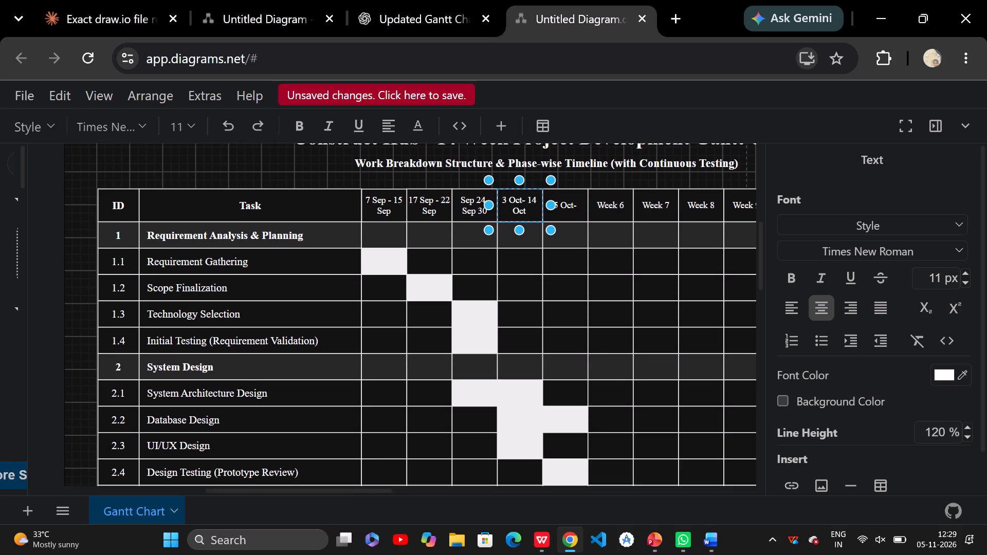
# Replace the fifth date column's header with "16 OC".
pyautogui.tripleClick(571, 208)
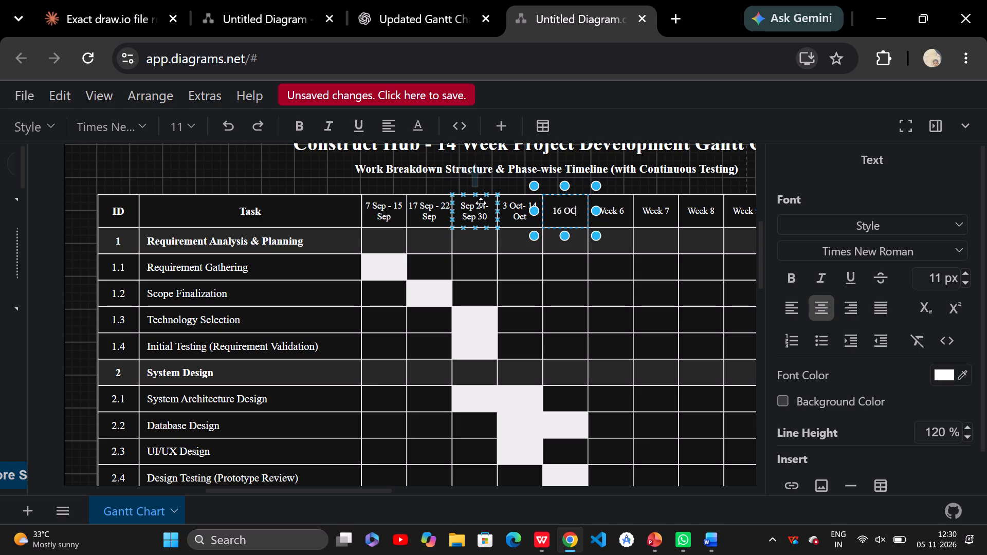
# Change the end date in the fourth date column's header so it reads "3 Oct- 09 Oct".
pyautogui.tripleClick(510, 208)
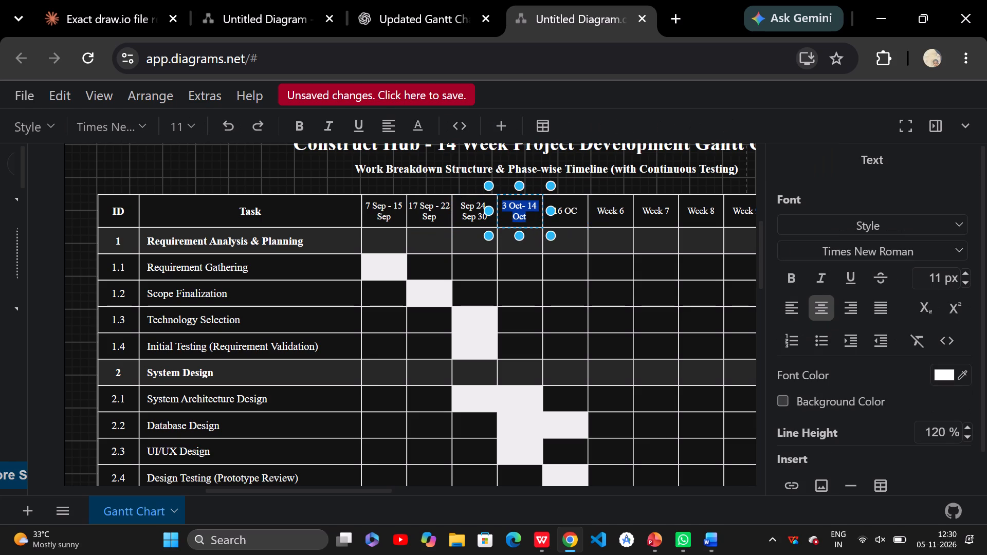
pyautogui.click(536, 206)
pyautogui.press('BackSpace')
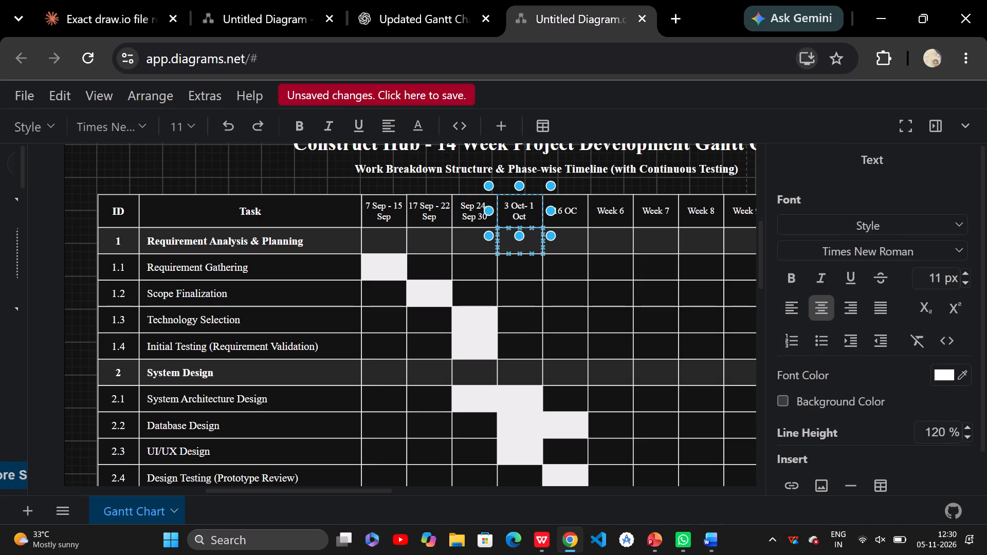
pyautogui.press('BackSpace')
pyautogui.write('09')
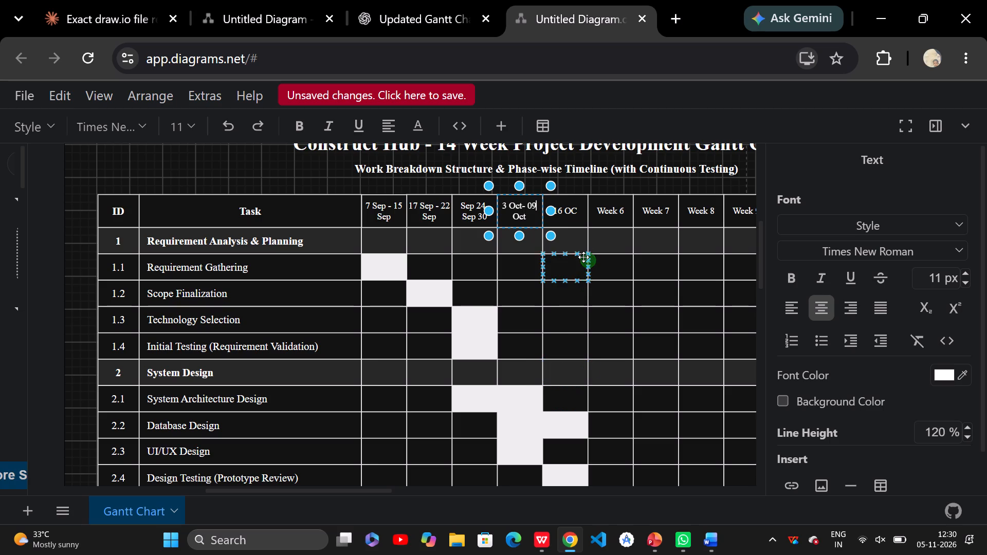
# Replace the fifth date column's header with "10 Oct - 19 Oct".
pyautogui.scroll(-1, 591, 394)
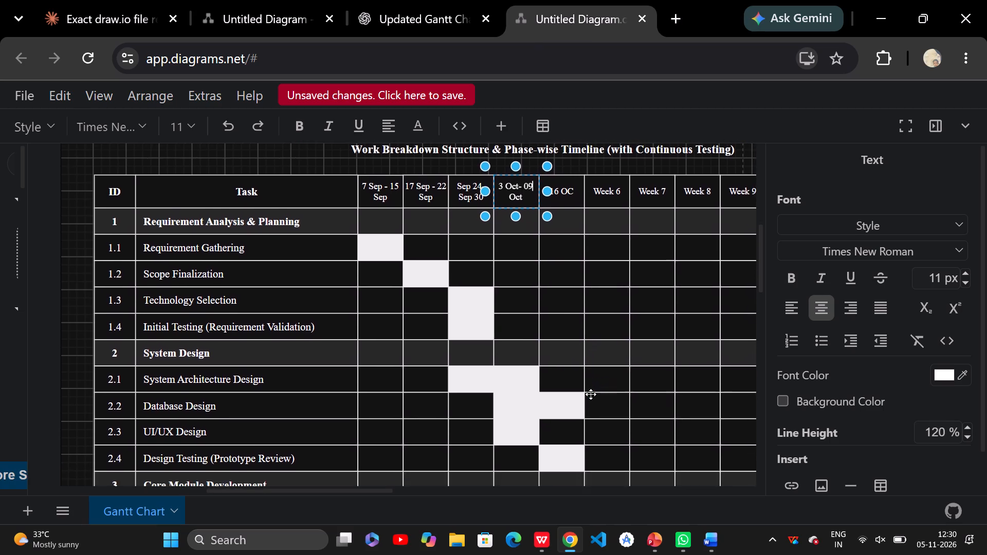
pyautogui.scroll(-1, 591, 394)
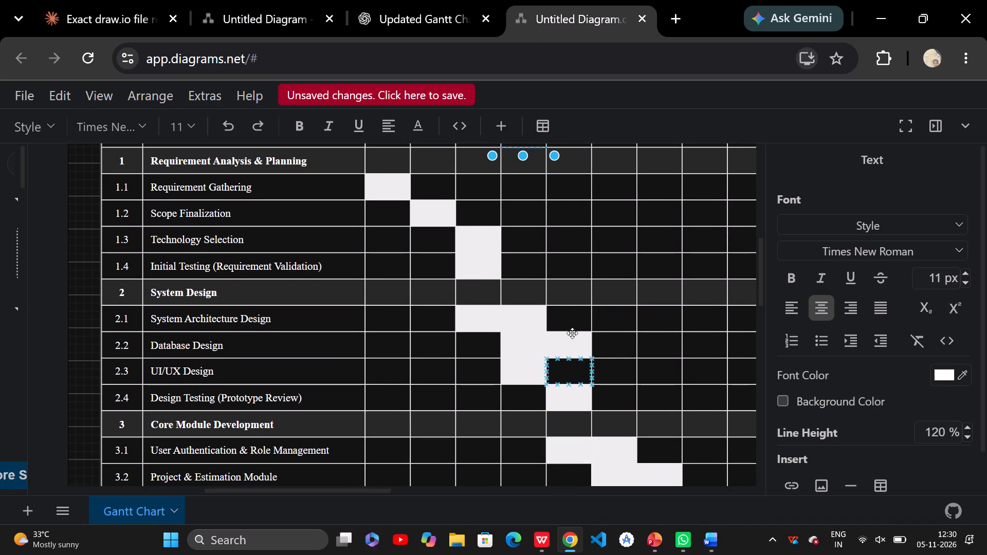
pyautogui.scroll(1, 554, 226)
pyautogui.tripleClick(571, 199)
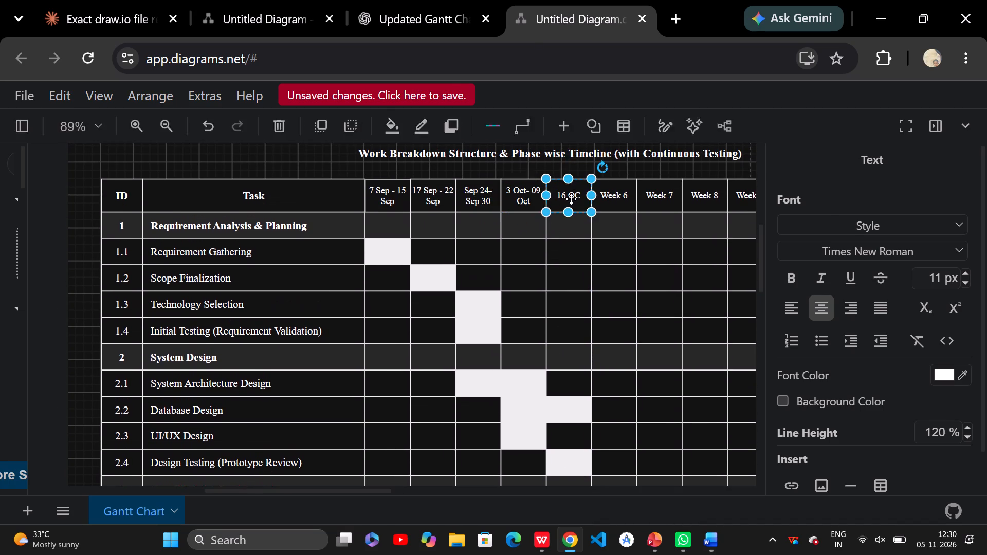
pyautogui.tripleClick(568, 195)
pyautogui.click(568, 195)
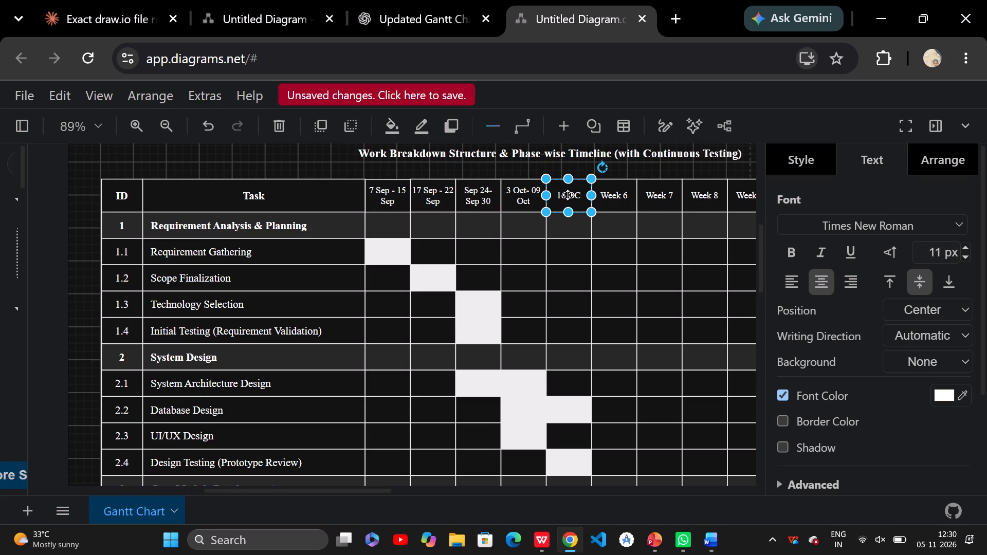
pyautogui.tripleClick(568, 195)
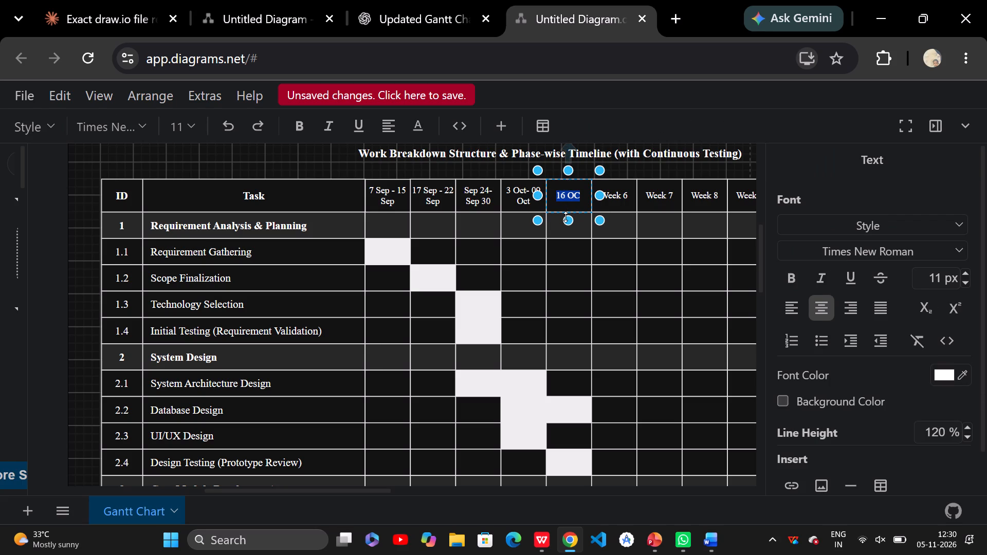
pyautogui.write('10 o')
pyautogui.press('BackSpace')
pyautogui.press('BackSpace')
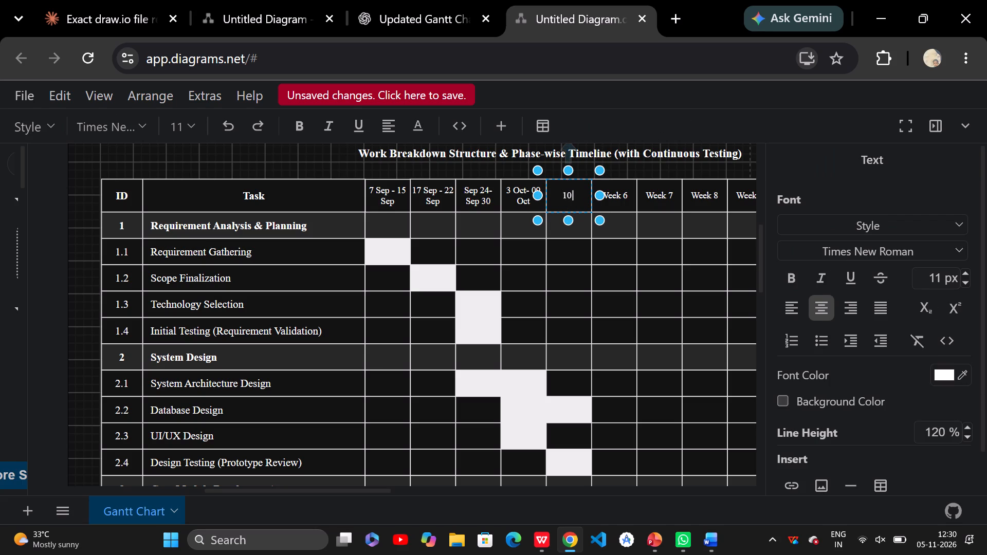
pyautogui.write('ct')
pyautogui.press('space')
pyautogui.write('-')
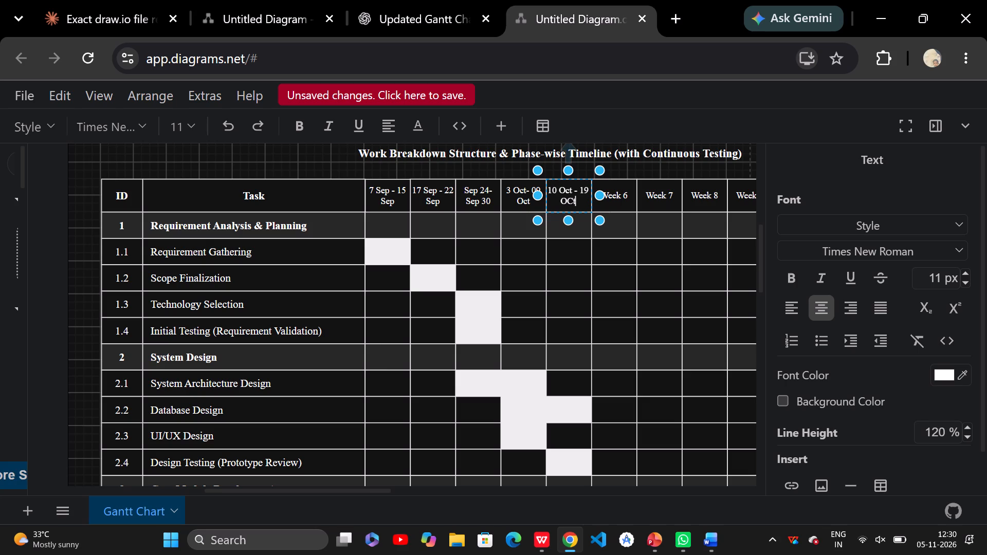
pyautogui.press('BackSpace')
pyautogui.press('BackSpace')
pyautogui.write('ct')
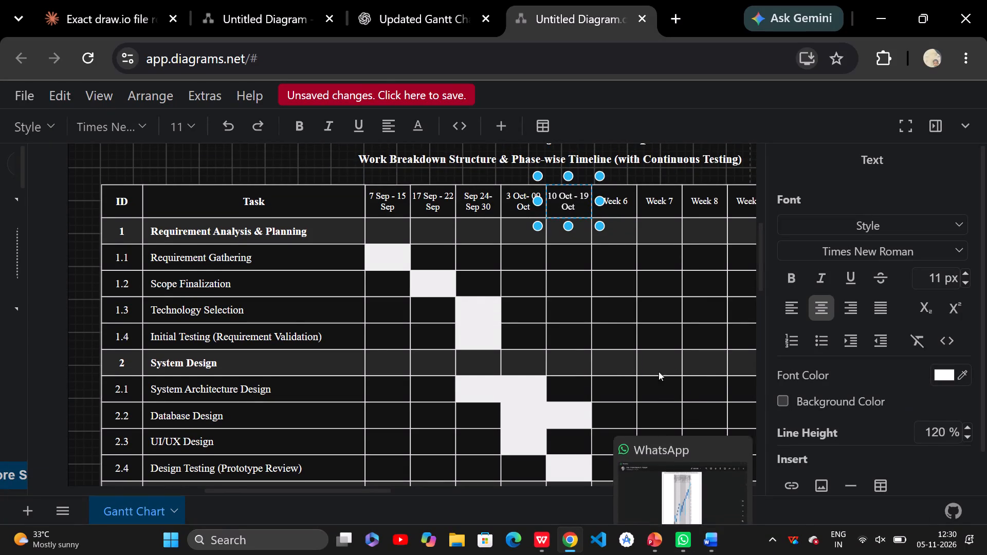
# Open the "Week 6" column header for editing with its whole text selected.
pyautogui.click(623, 206)
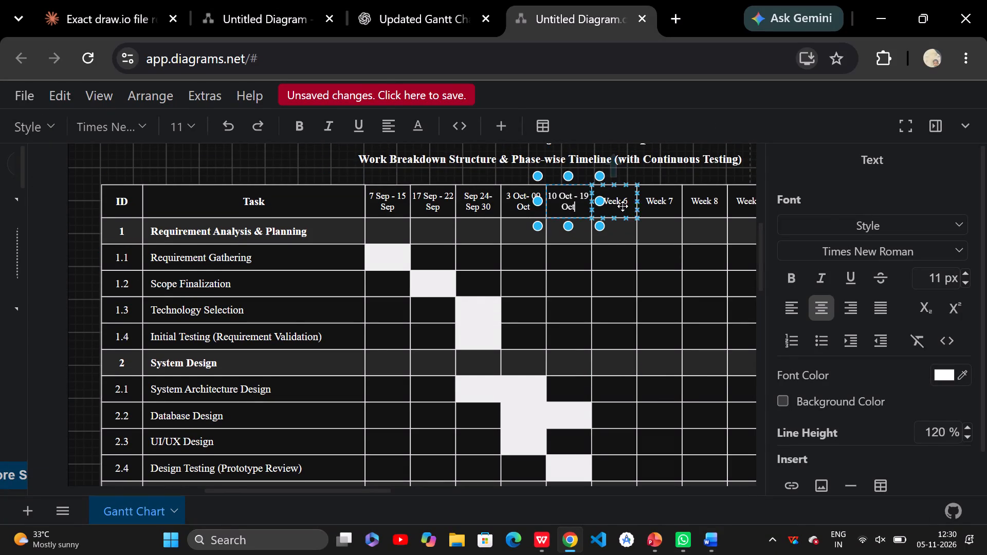
pyautogui.tripleClick(620, 203)
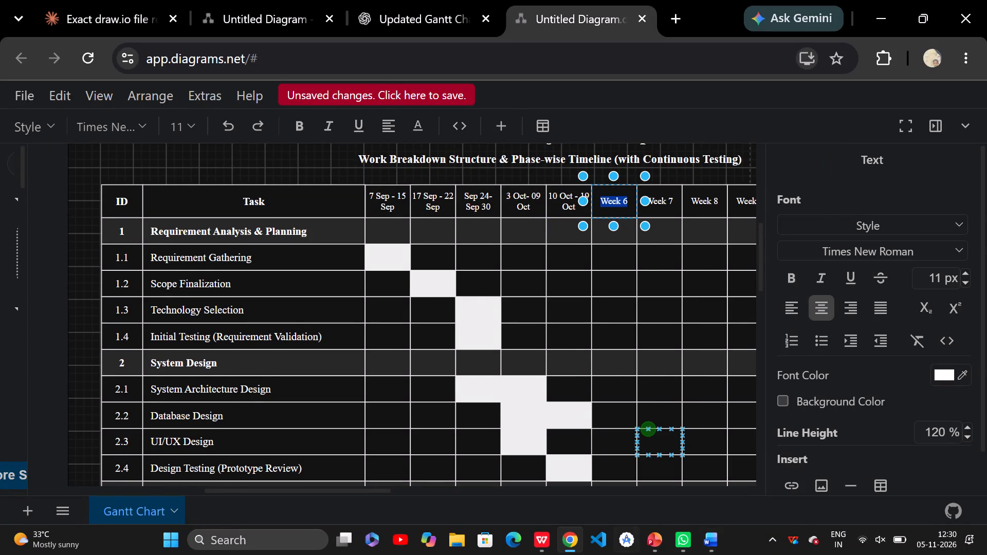
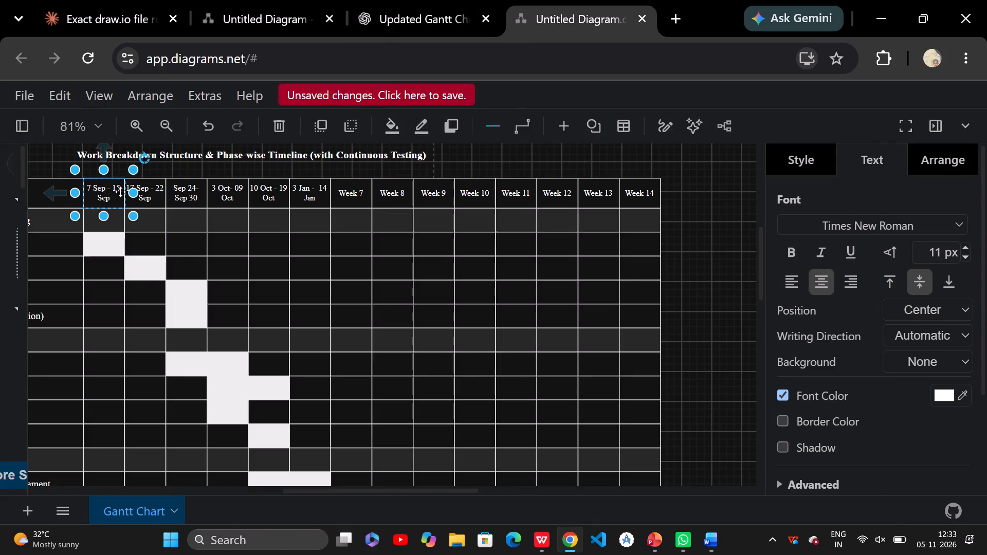
pyautogui.tripleClick(120, 191)
pyautogui.tripleClick(113, 190)
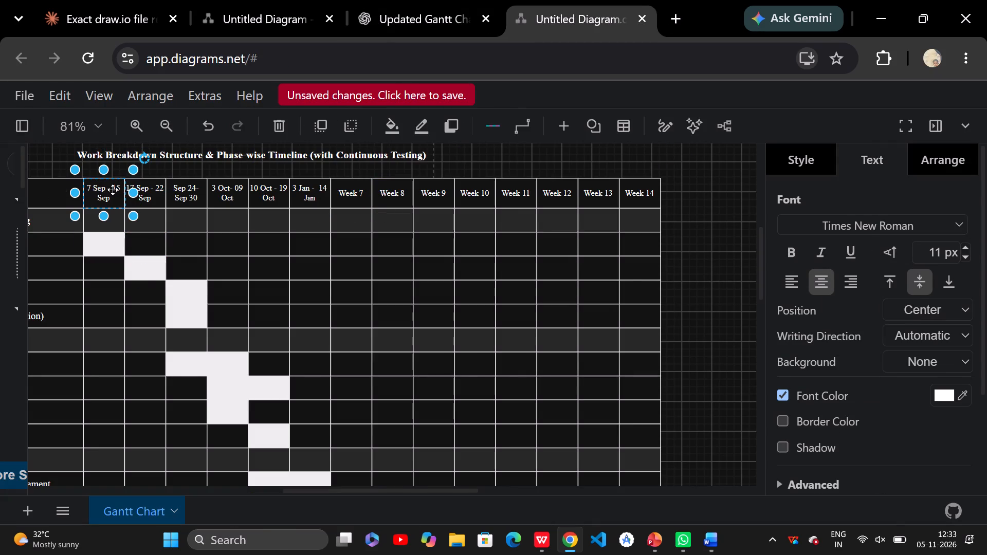
pyautogui.click(113, 190)
pyautogui.click(119, 188)
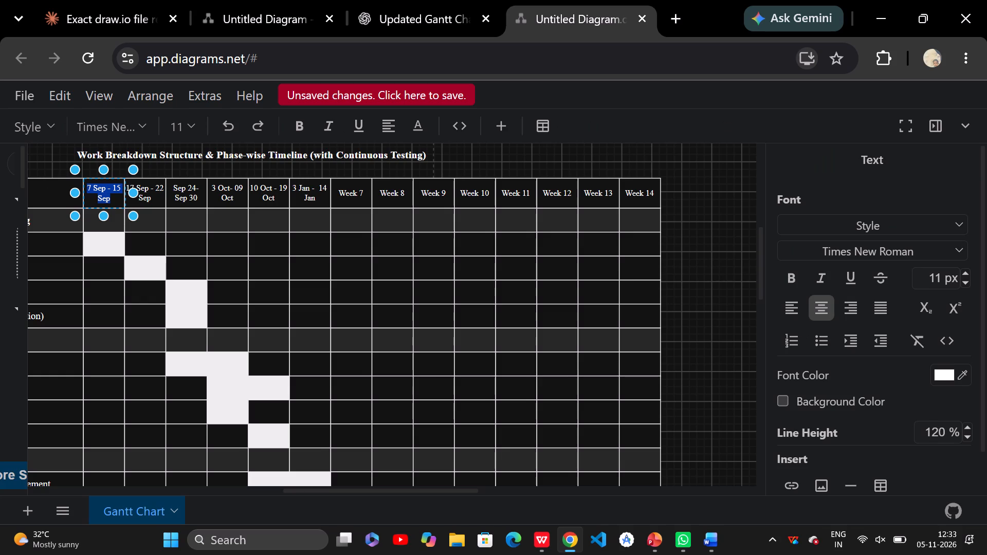
pyautogui.click(119, 191)
pyautogui.press('BackSpace')
pyautogui.press('4')
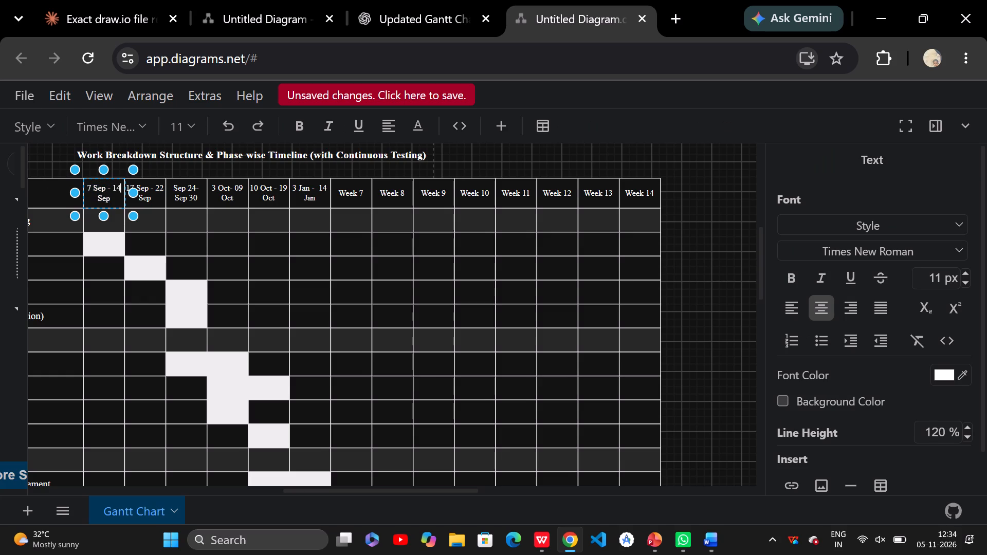
# Change the second date column header to "16 Sep - 20 Sep", consulting the ChatGPT chart for the end date.
pyautogui.tripleClick(143, 189)
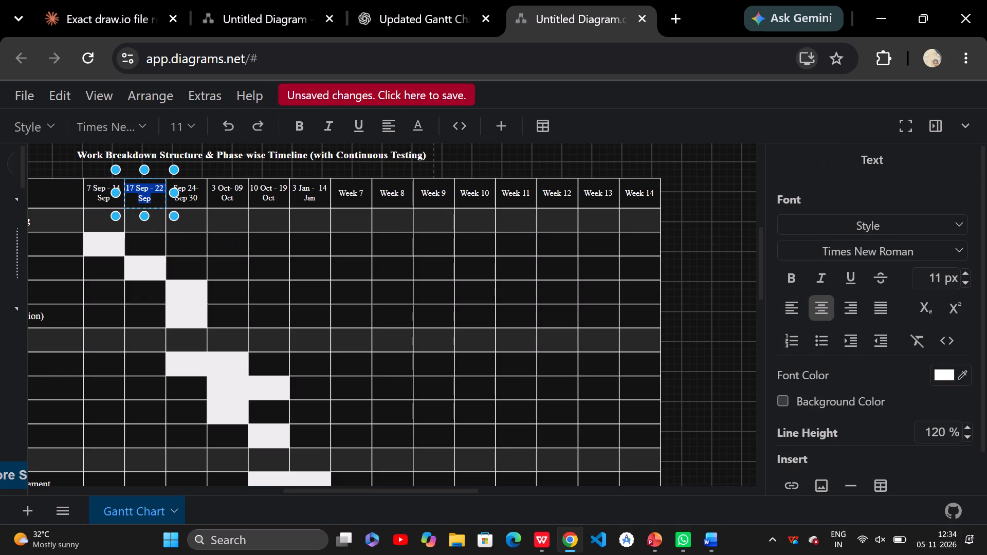
pyautogui.click(133, 190)
pyautogui.click(134, 190)
pyautogui.press('BackSpace')
pyautogui.press('6')
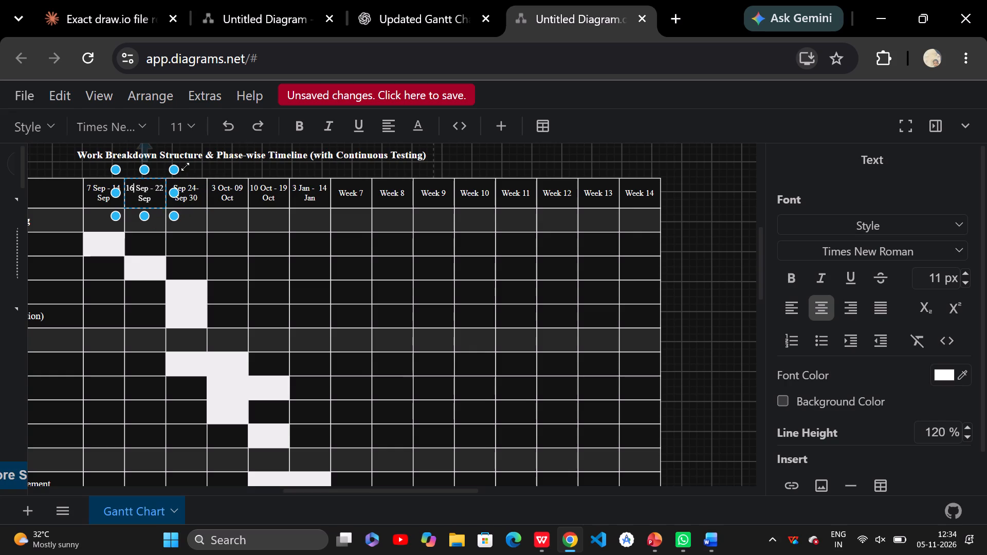
pyautogui.click(398, 3)
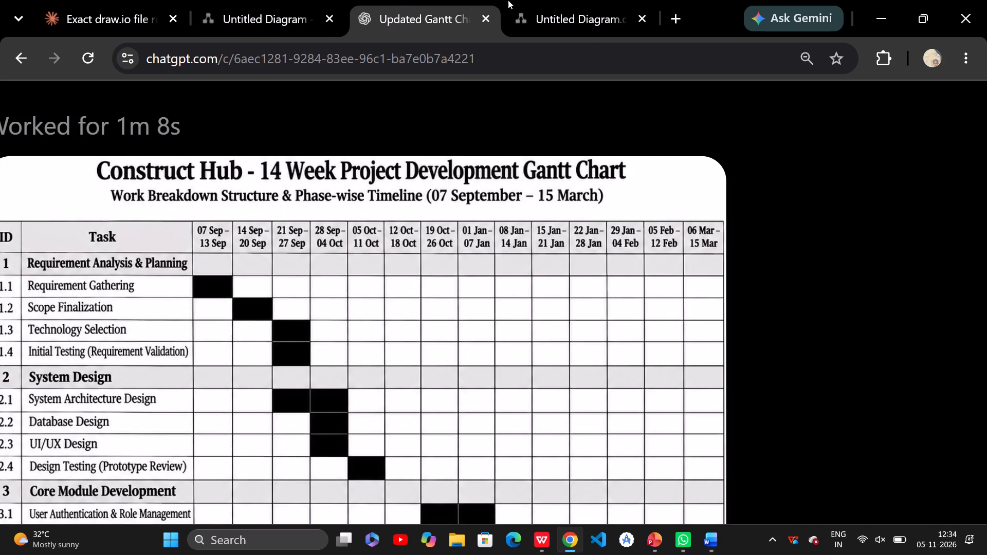
pyautogui.click(543, 1)
pyautogui.click(158, 188)
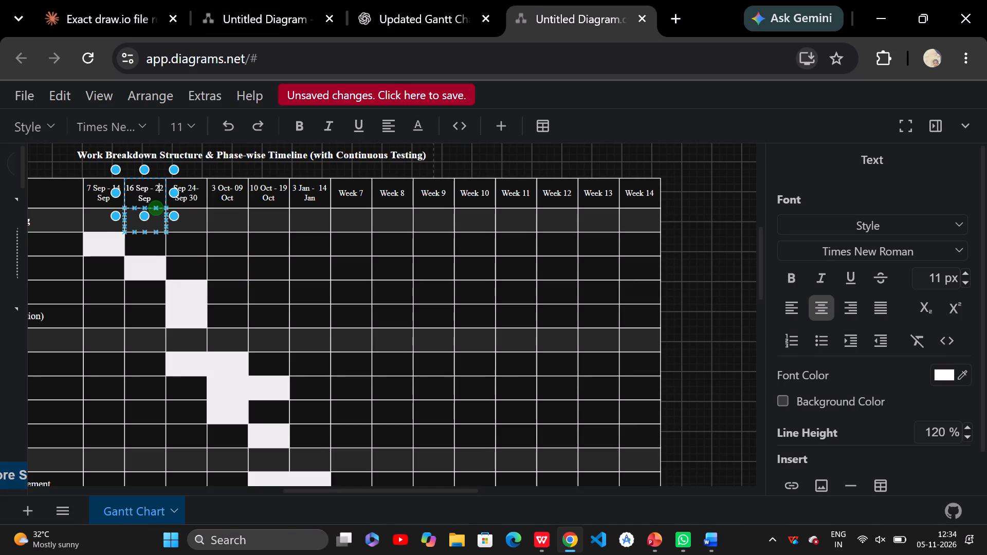
pyautogui.click(160, 187)
pyautogui.press('Right')
pyautogui.press('BackSpace')
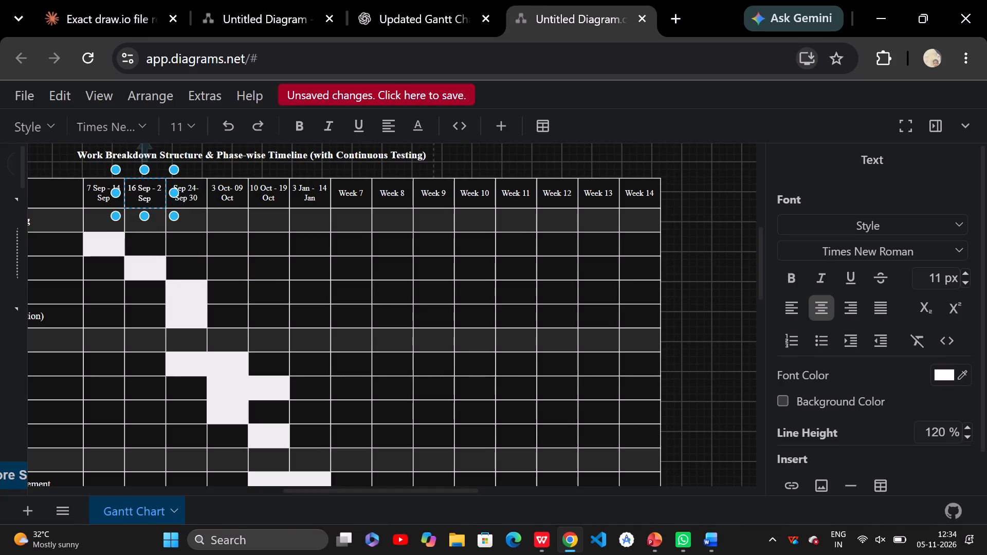
pyautogui.press('0')
# Change the third date column header to "Sep 21- Sep 27", following the dates in the ChatGPT chart.
pyautogui.click(441, 11)
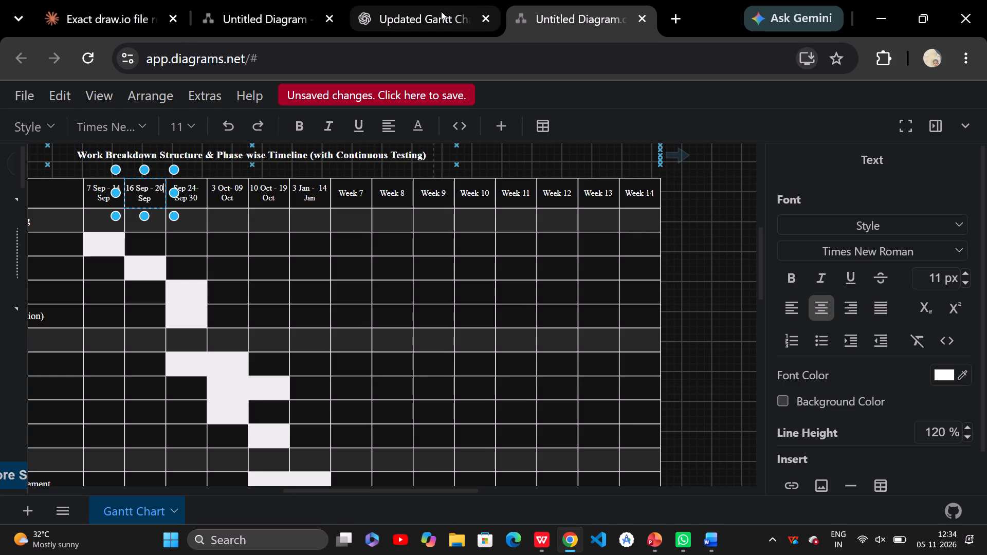
pyautogui.click(543, 0)
pyautogui.click(195, 182)
pyautogui.tripleClick(194, 186)
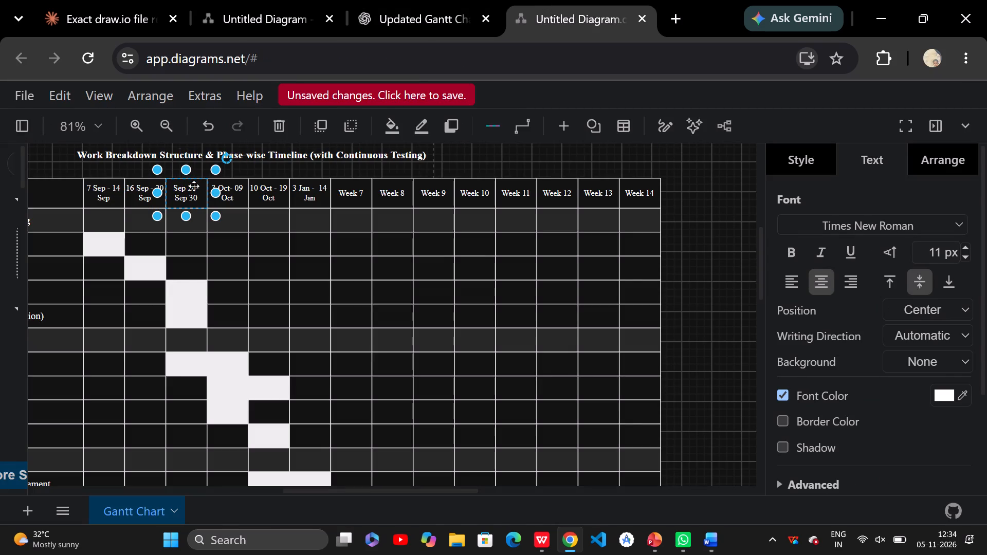
pyautogui.click(194, 185)
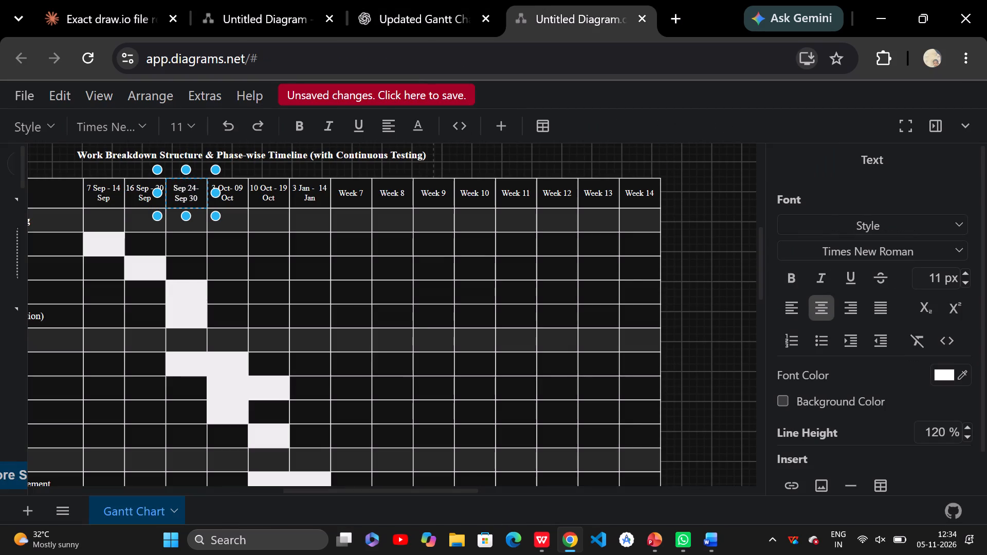
pyautogui.press('Right')
pyautogui.press('BackSpace')
pyautogui.press('1')
pyautogui.click(394, 22)
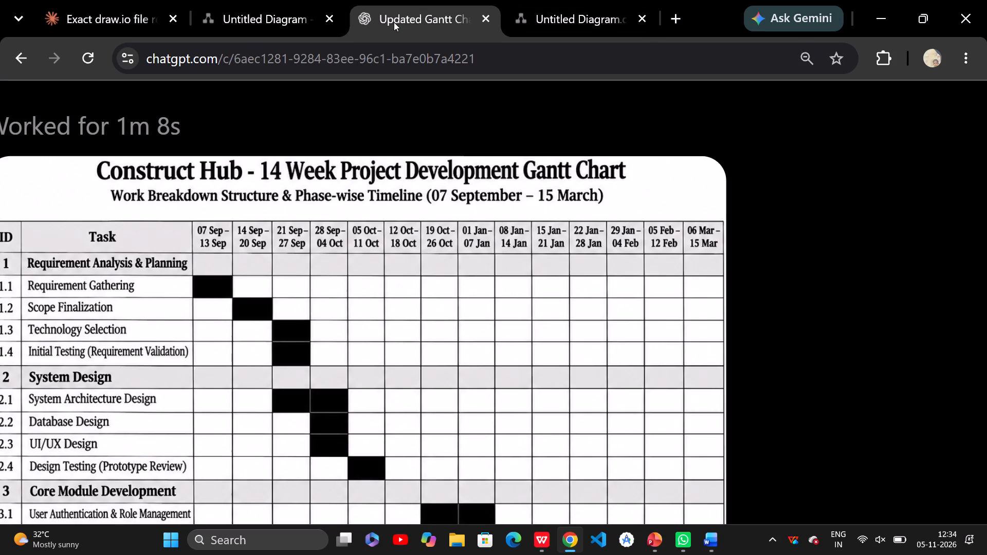
pyautogui.click(550, 9)
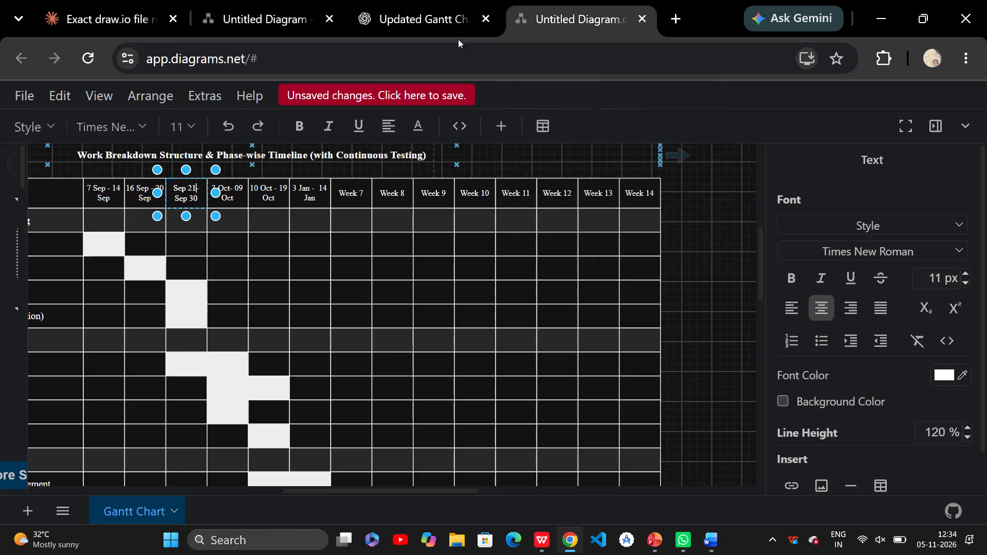
pyautogui.click(193, 197)
pyautogui.click(195, 196)
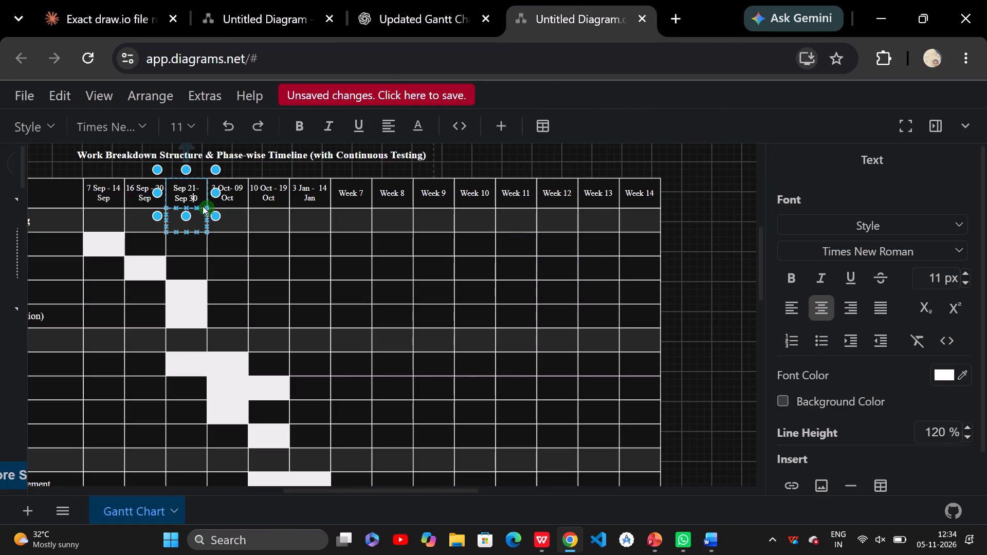
pyautogui.press('BackSpace')
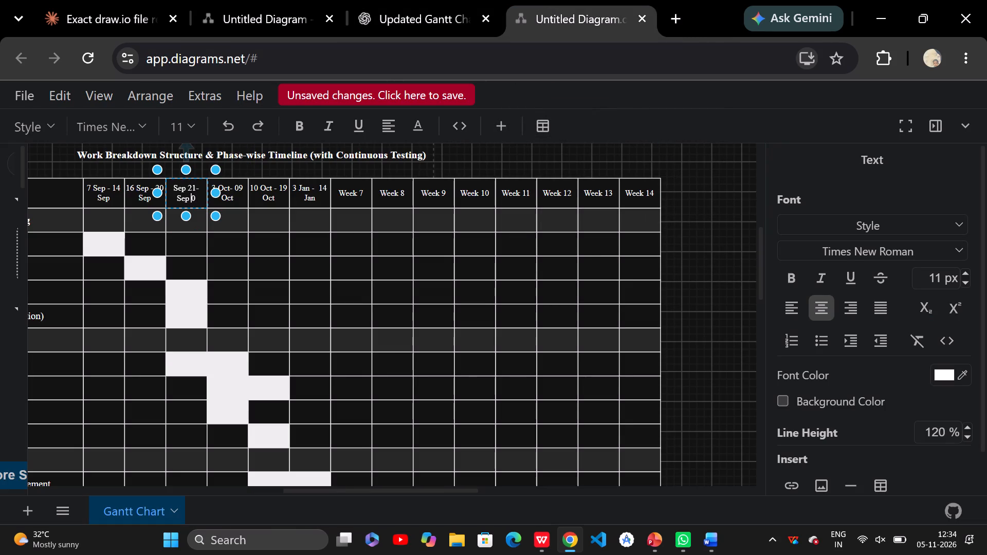
pyautogui.press('2')
pyautogui.press('Right')
pyautogui.press('BackSpace')
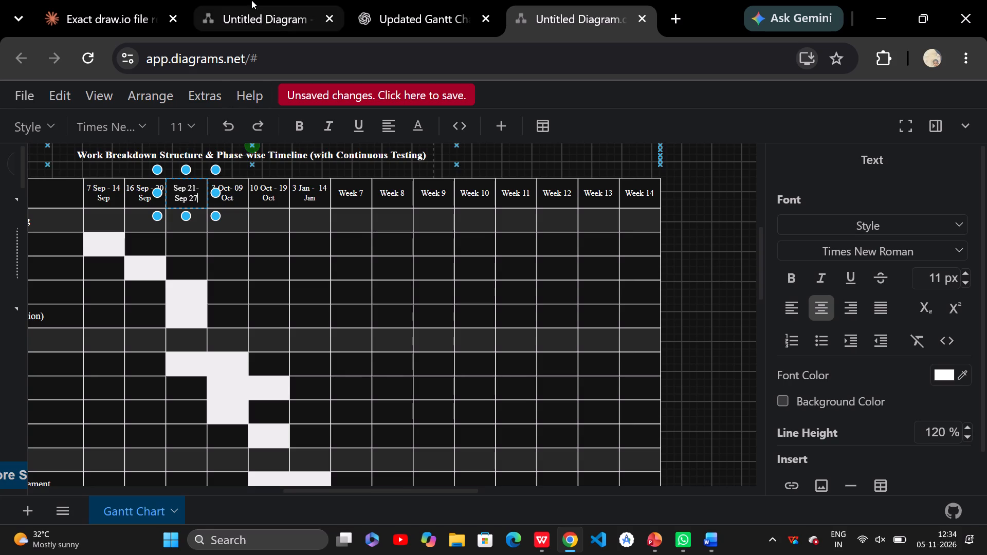
# Change the fourth date column header in the diagrams.net chart to "29 Sep - Oct 4", consulting the ChatGPT chart.
pyautogui.click(251, 0)
pyautogui.click(465, 11)
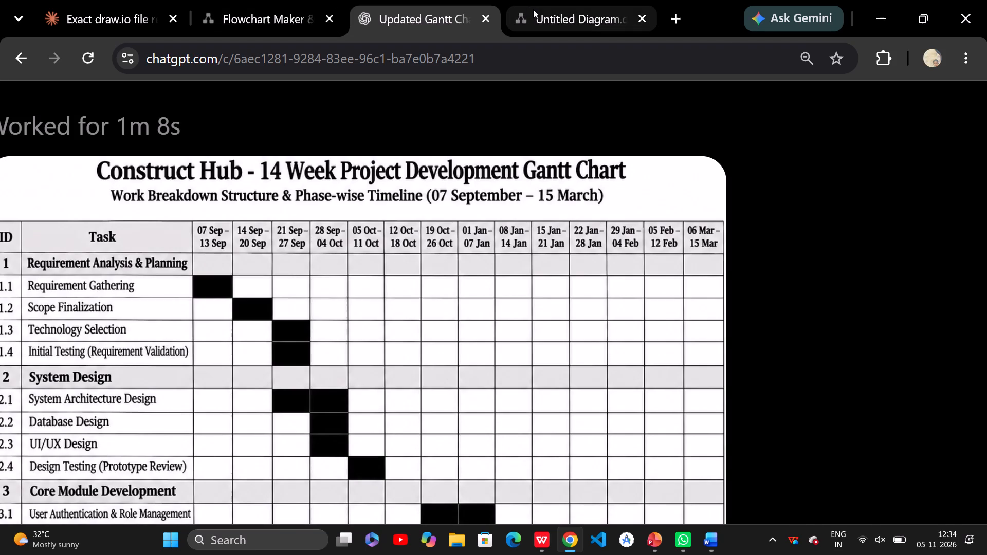
pyautogui.click(527, 13)
pyautogui.tripleClick(240, 190)
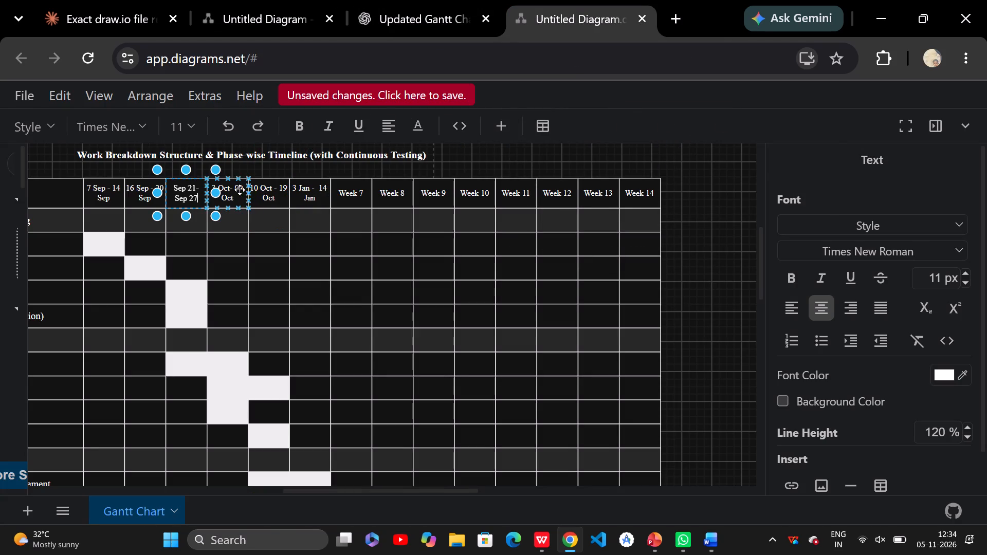
pyautogui.write('29')
pyautogui.press('9')
pyautogui.press('BackSpace')
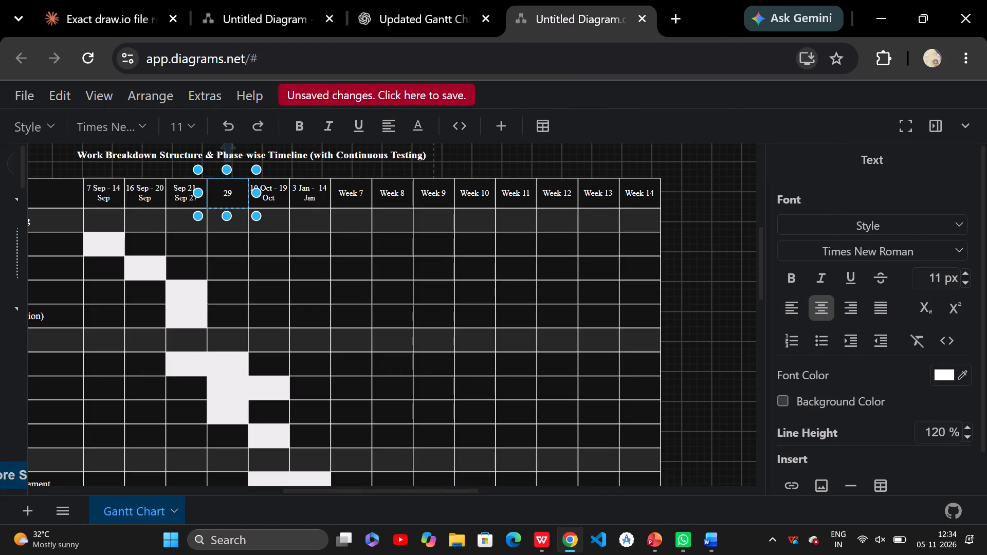
pyautogui.press('space')
pyautogui.write('SE')
pyautogui.press('s')
pyautogui.press('BackSpace')
pyautogui.press('e')
pyautogui.write('p -')
pyautogui.press('space')
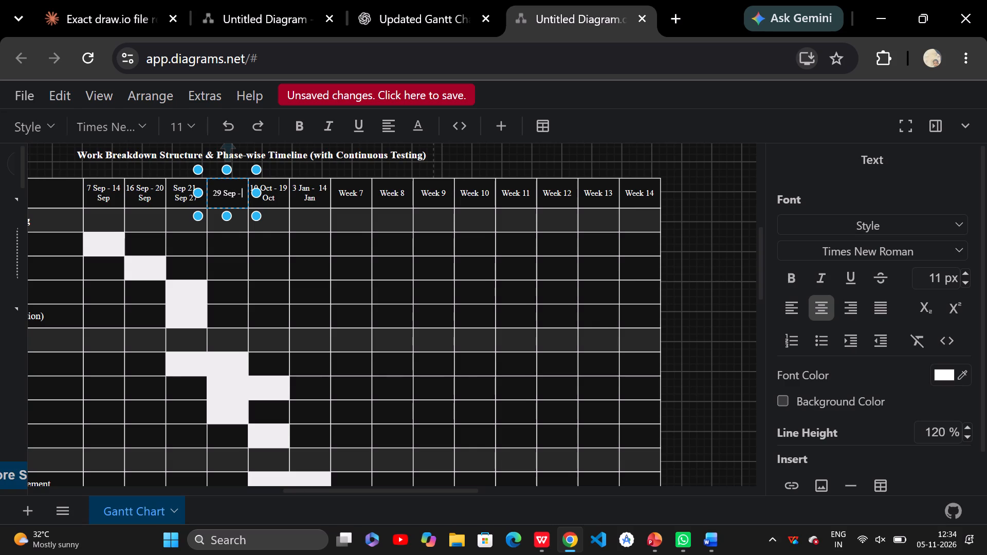
pyautogui.write('ct')
pyautogui.press('space')
pyautogui.press('4')
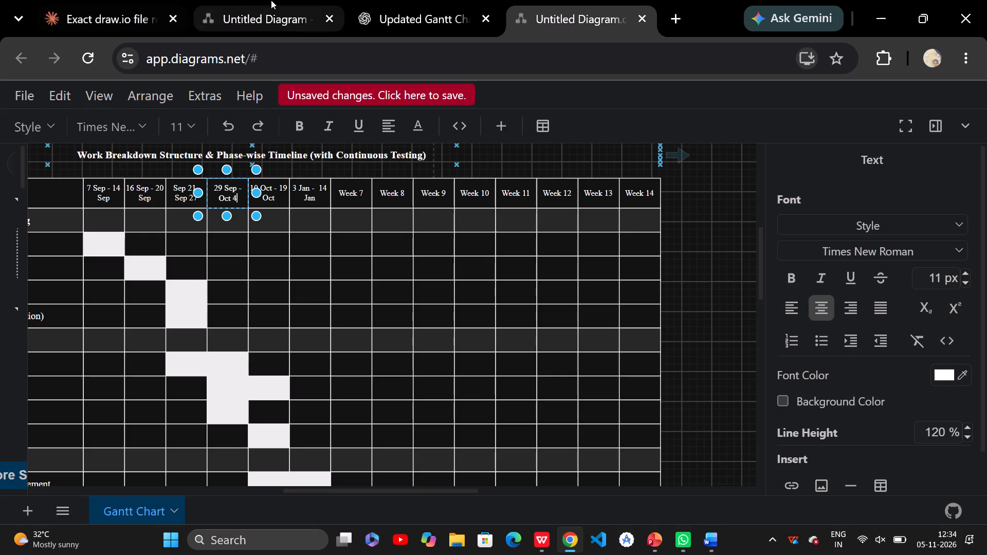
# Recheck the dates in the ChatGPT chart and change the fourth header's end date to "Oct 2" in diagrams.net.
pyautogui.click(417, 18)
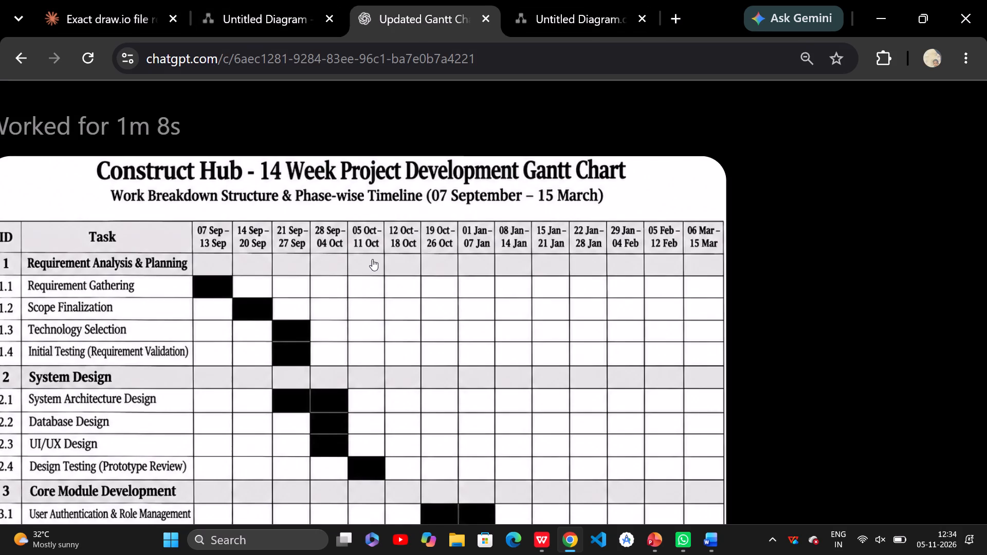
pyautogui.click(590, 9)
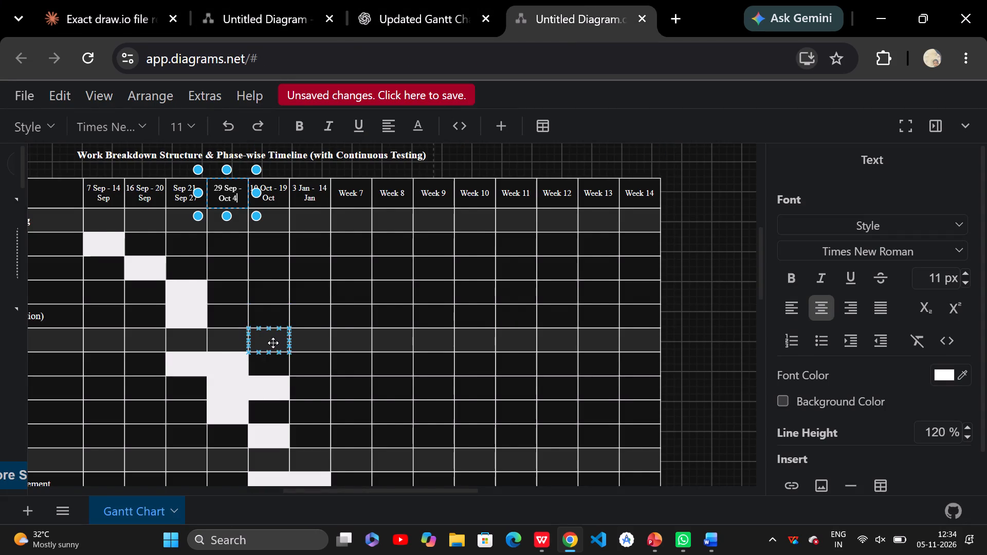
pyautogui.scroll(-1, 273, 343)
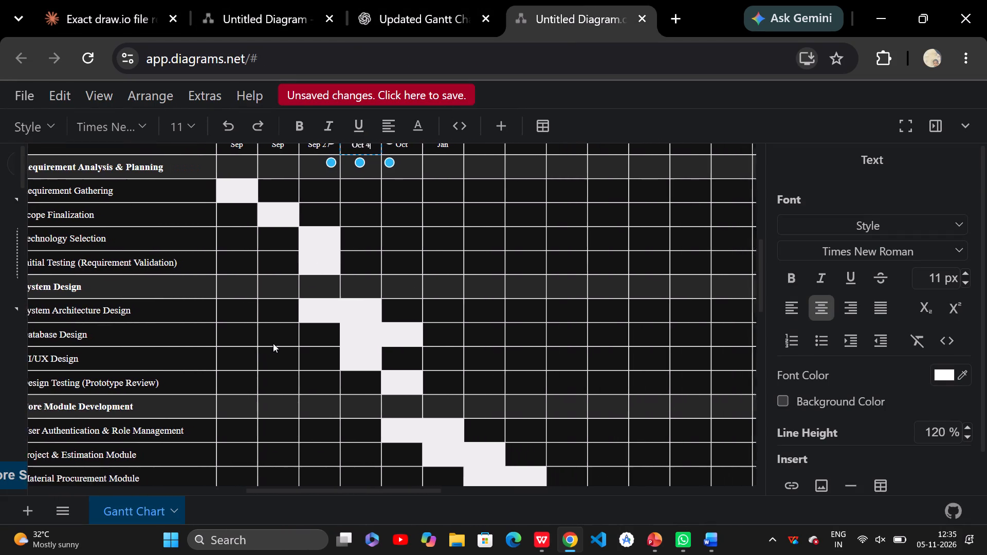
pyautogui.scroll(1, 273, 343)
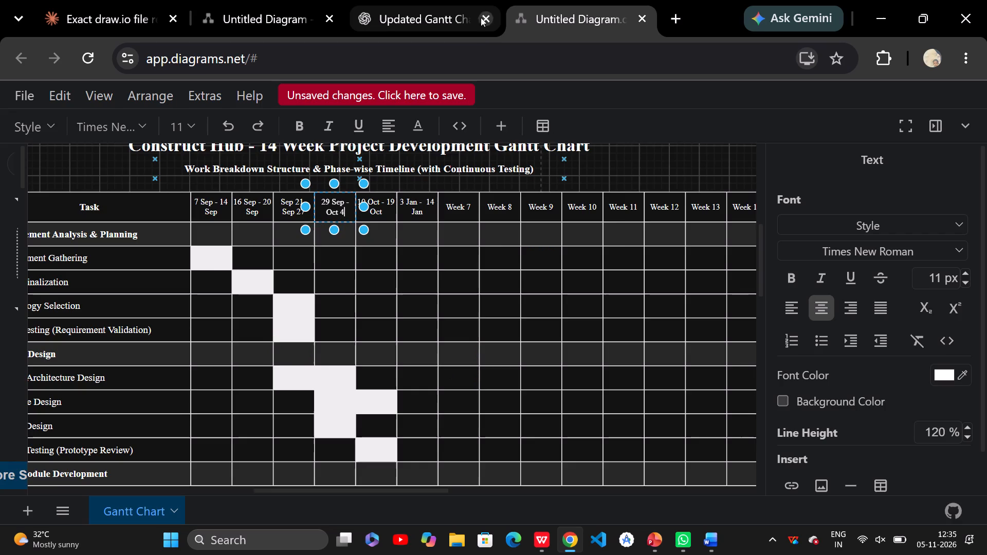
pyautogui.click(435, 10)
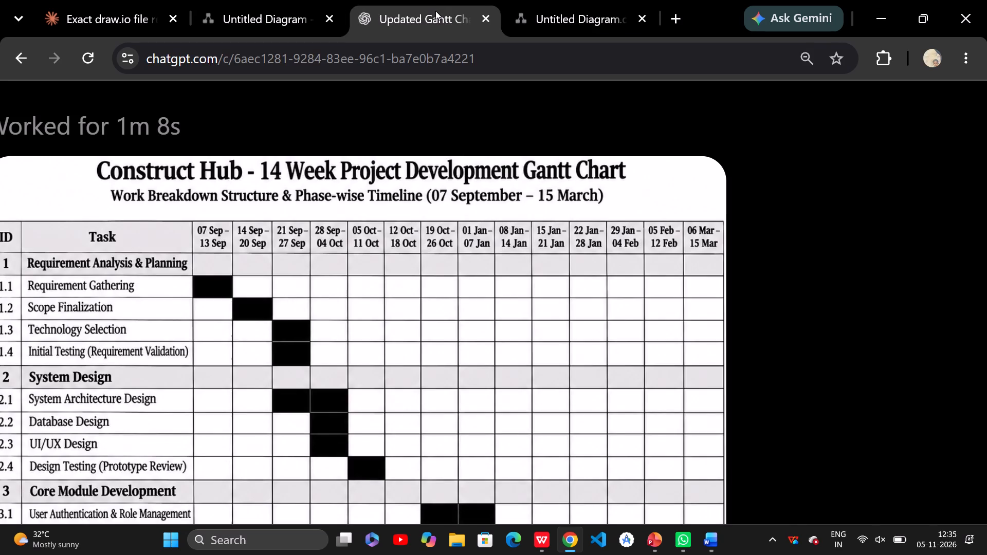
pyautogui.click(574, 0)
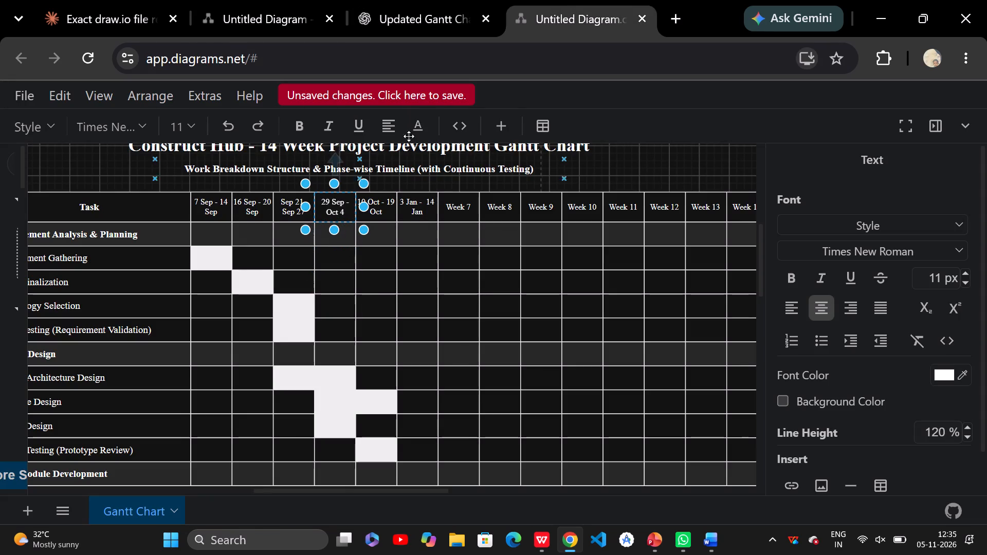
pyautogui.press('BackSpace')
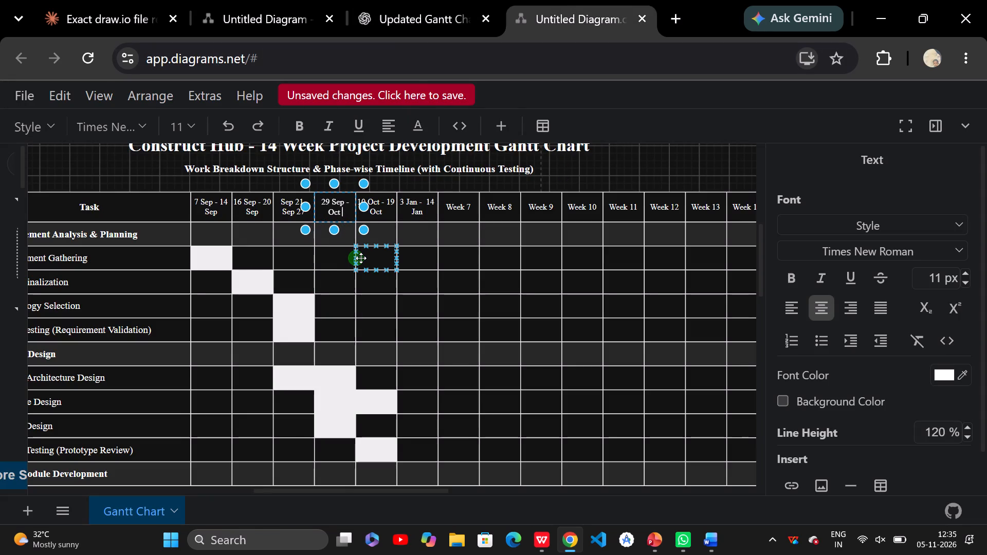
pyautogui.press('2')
# Replace the fifth date column header's text with the start of a new range, "Oct 3 -".
pyautogui.tripleClick(375, 203)
pyautogui.tripleClick(375, 204)
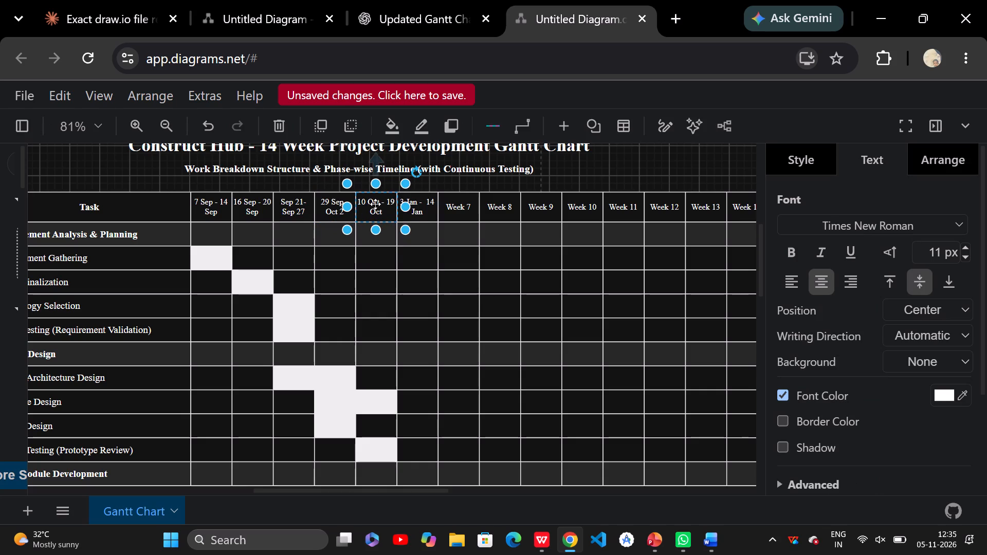
pyautogui.tripleClick(378, 209)
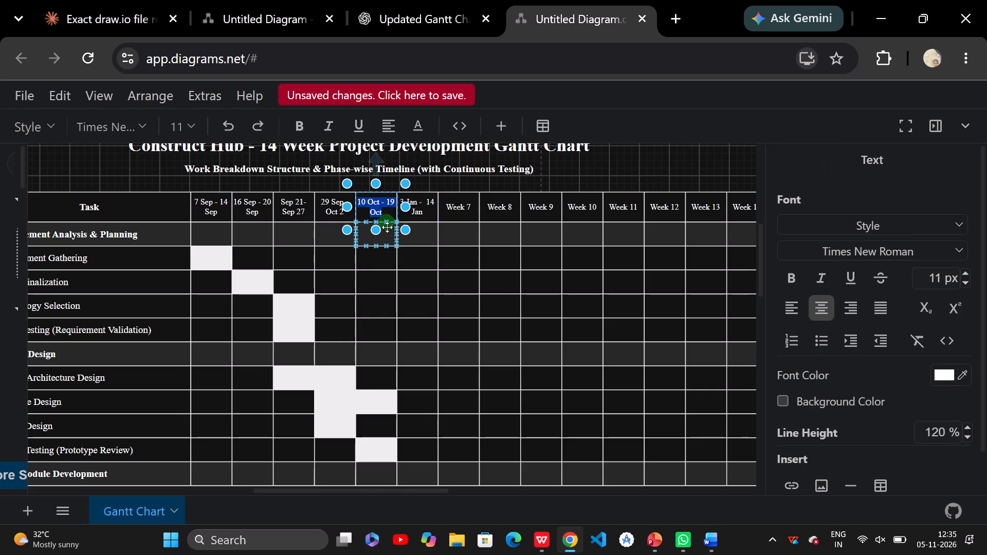
pyautogui.press('o')
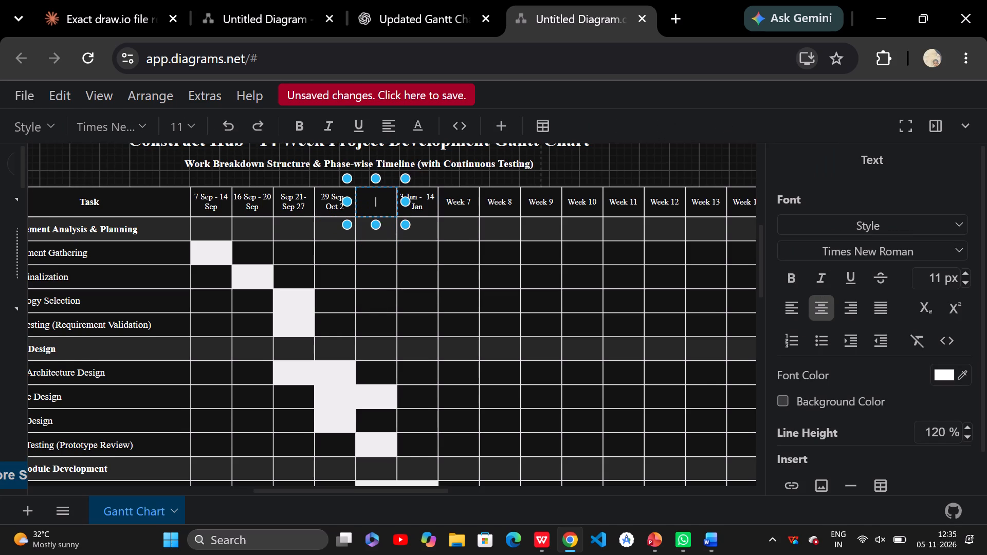
pyautogui.write('ct')
pyautogui.press('space')
pyautogui.press('3')
pyautogui.press('space')
pyautogui.write('-')
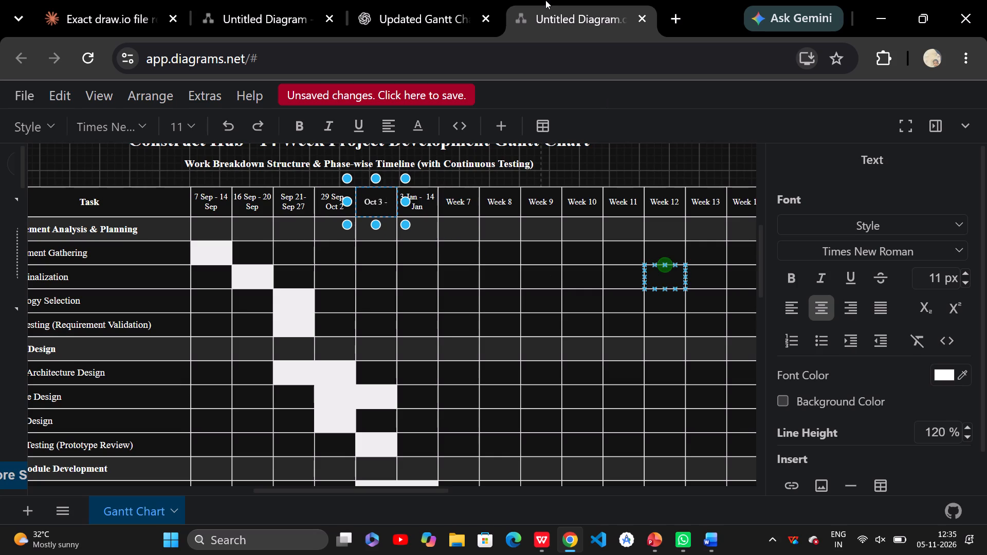
# Change the end date in the fourth date column header to "Oct 3".
pyautogui.tripleClick(333, 207)
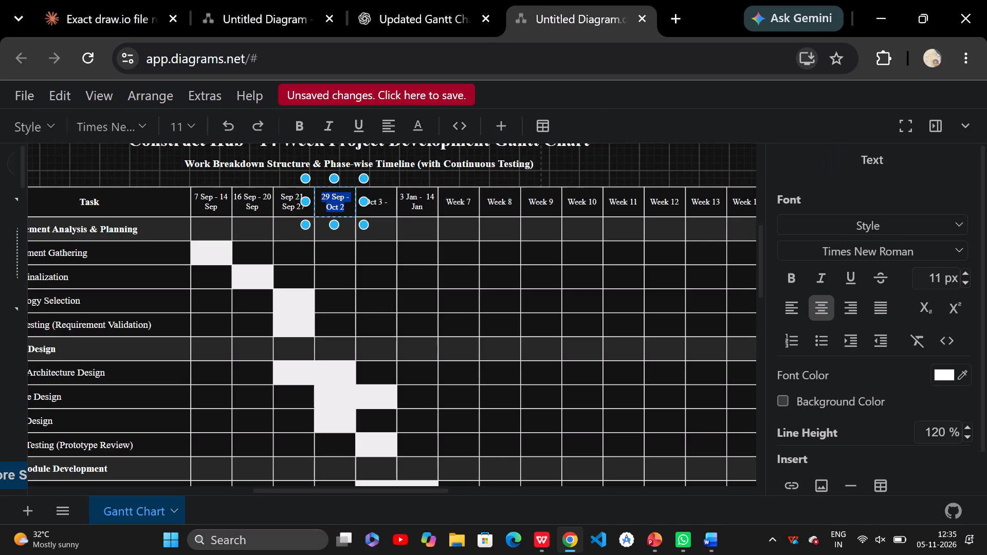
pyautogui.click(347, 208)
pyautogui.press('BackSpace')
pyautogui.press('1')
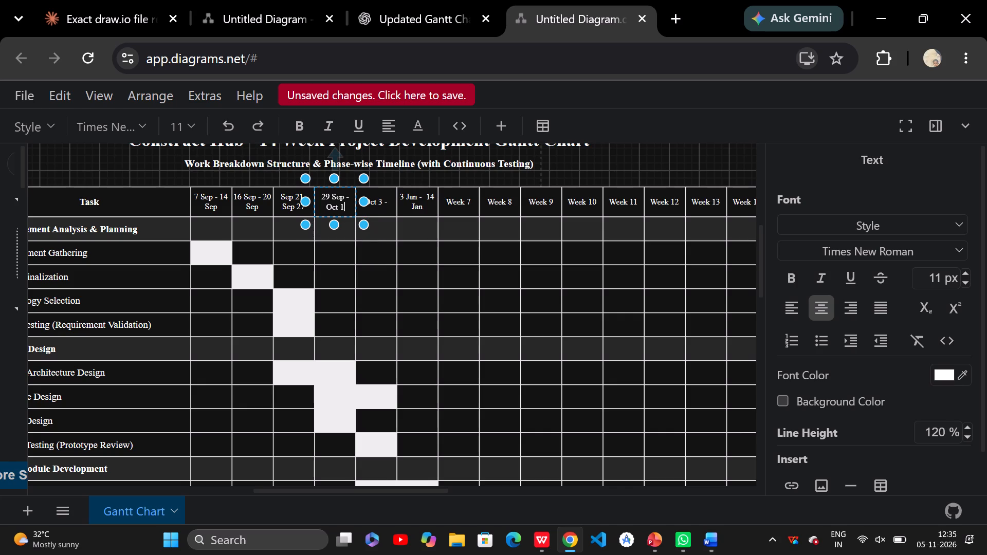
pyautogui.press('BackSpace')
pyautogui.press('3')
# Change the start date in the fifth date column header to "Oct 4".
pyautogui.doubleClick(385, 202)
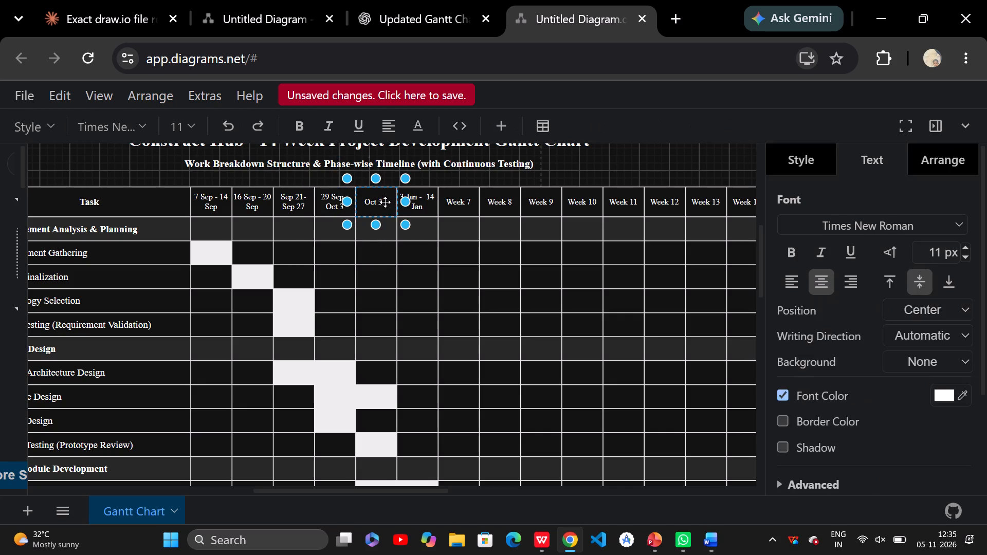
pyautogui.click(382, 200)
pyautogui.press('BackSpace')
pyautogui.press('4')
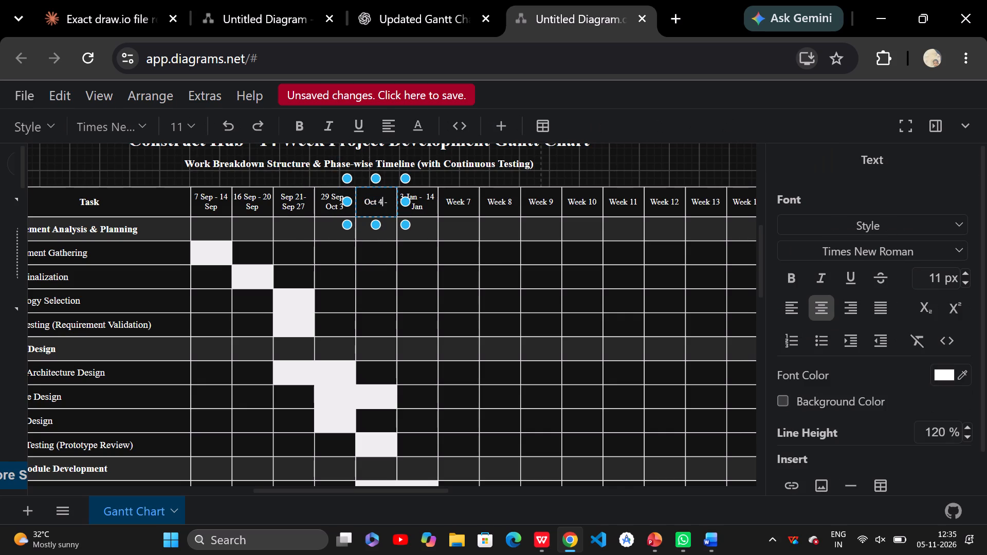
# Check the fifth week's dates in the ChatGPT chart and complete the fifth header in diagrams.net with the end date "Oct 10".
pyautogui.click(484, 60)
pyautogui.click(429, 9)
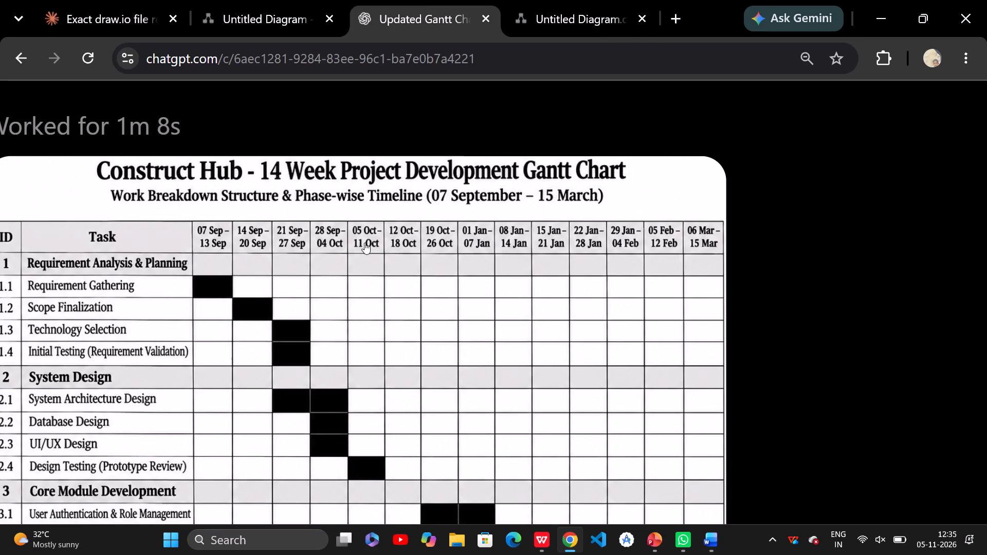
pyautogui.click(552, 11)
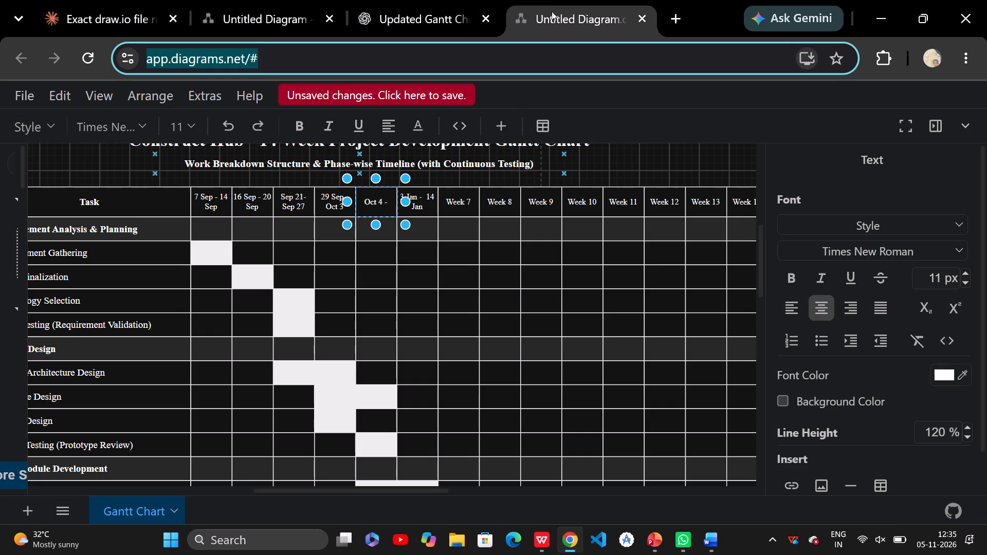
pyautogui.click(428, 17)
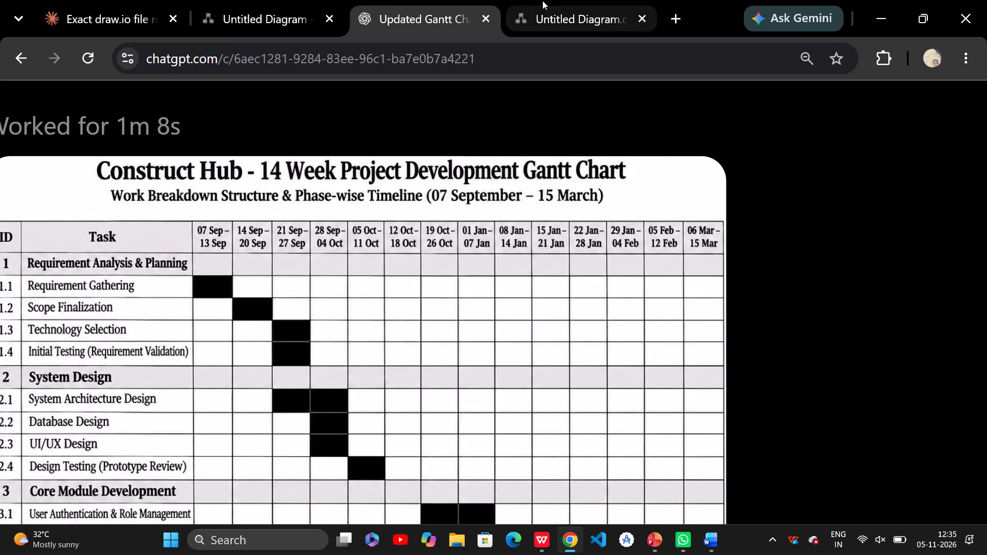
pyautogui.click(568, 13)
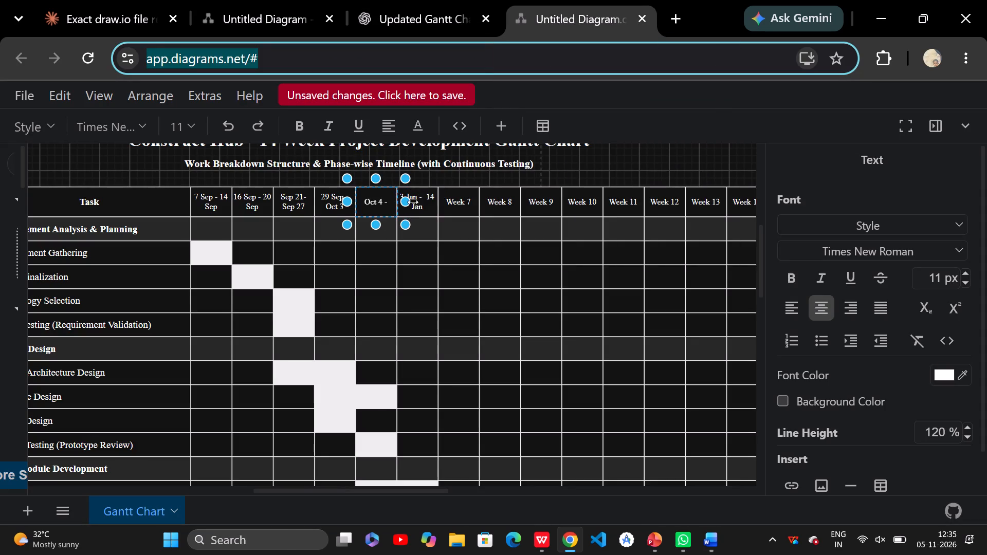
pyautogui.click(392, 203)
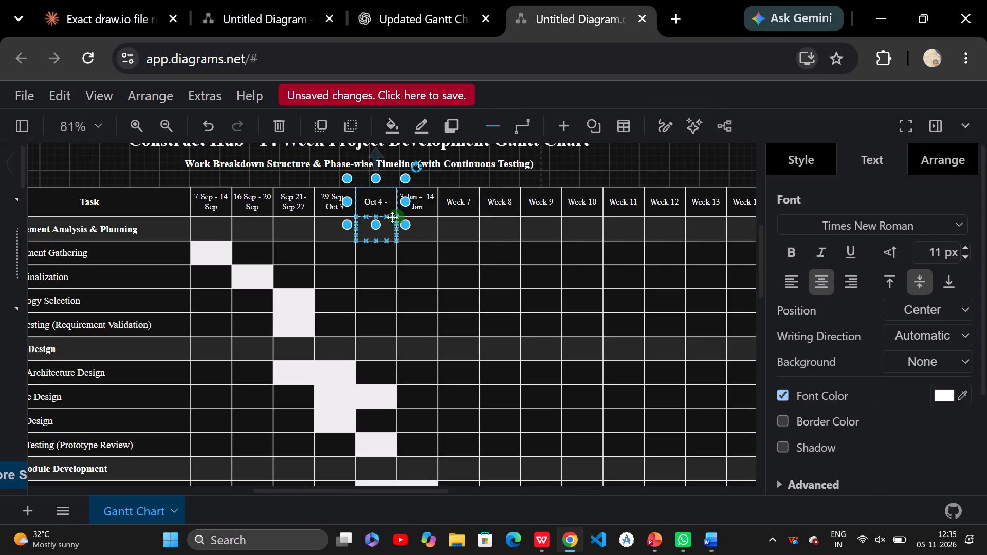
pyautogui.tripleClick(383, 202)
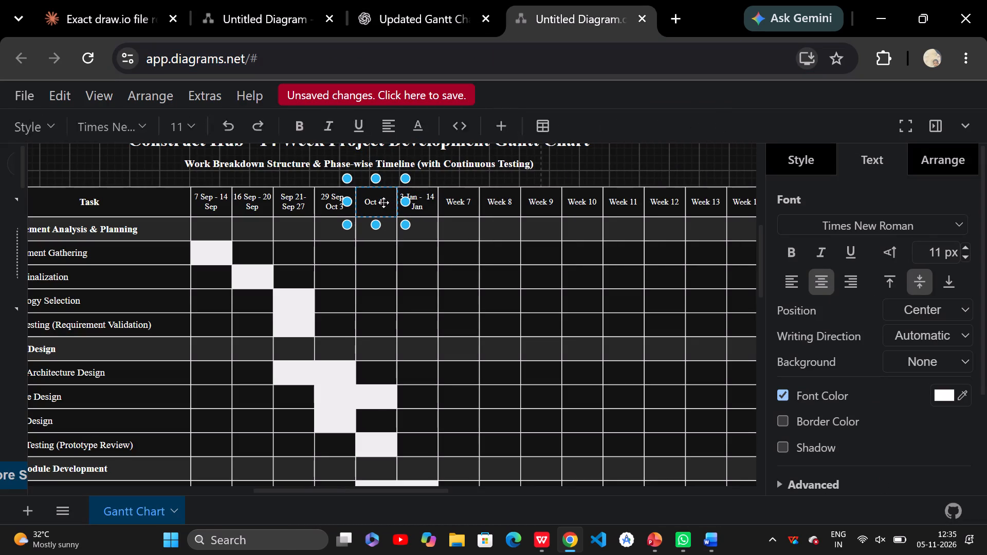
pyautogui.click(383, 202)
pyautogui.tripleClick(380, 202)
pyautogui.click(380, 202)
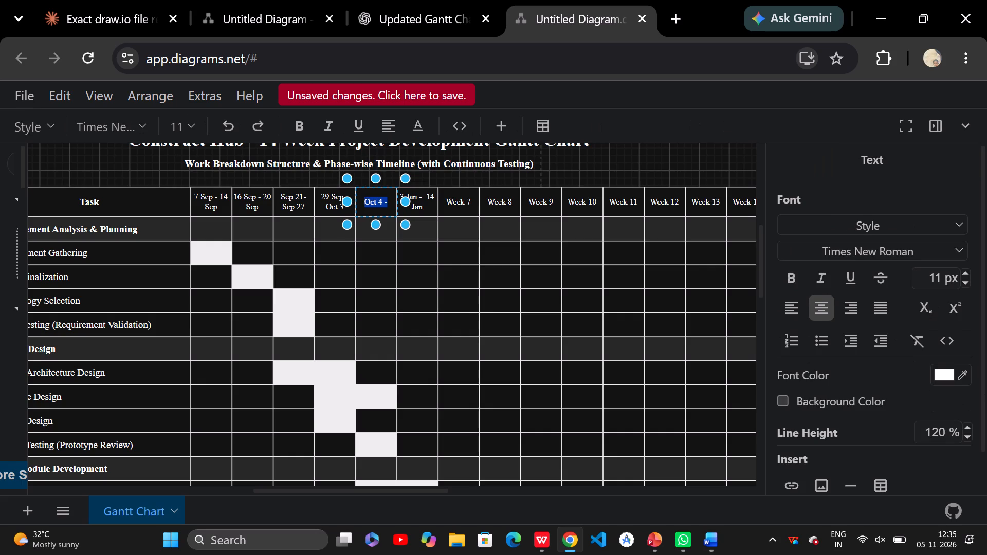
pyautogui.click(380, 199)
pyautogui.press('Right')
pyautogui.press('Right')
pyautogui.press('space')
pyautogui.write('o')
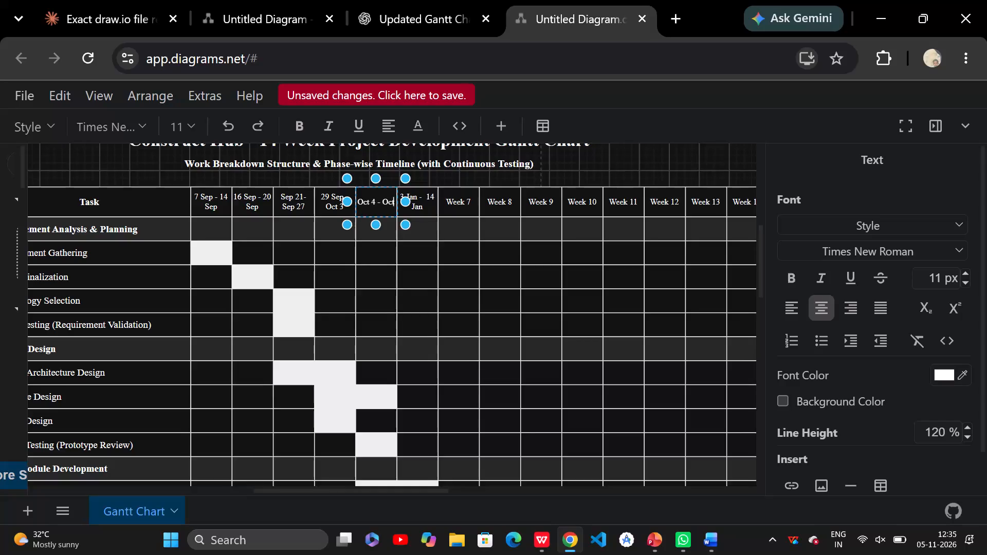
pyautogui.write('11')
pyautogui.press('BackSpace')
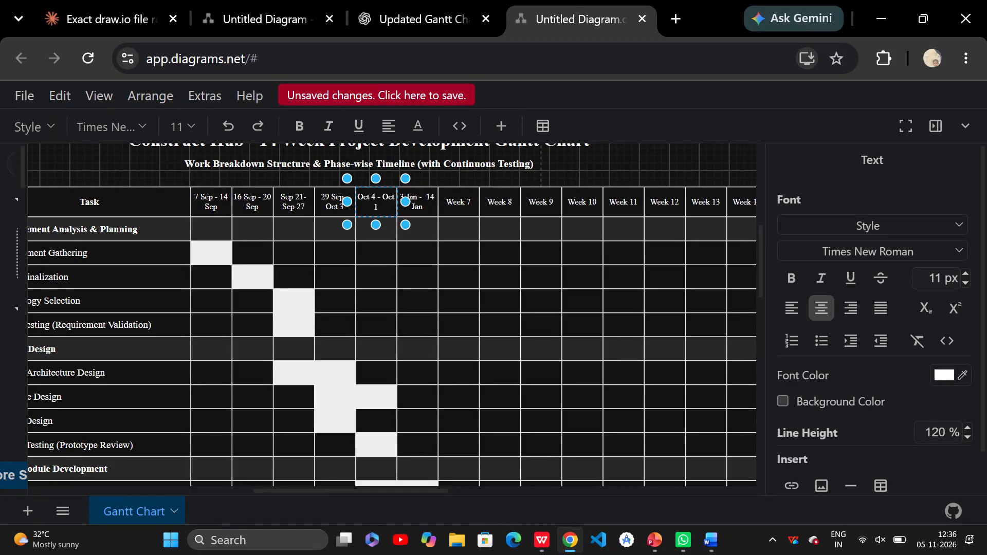
pyautogui.press('0')
# Compare the date ranges in the ChatGPT chart with the sixth and remaining week headers in diagrams.net.
pyautogui.click(435, 26)
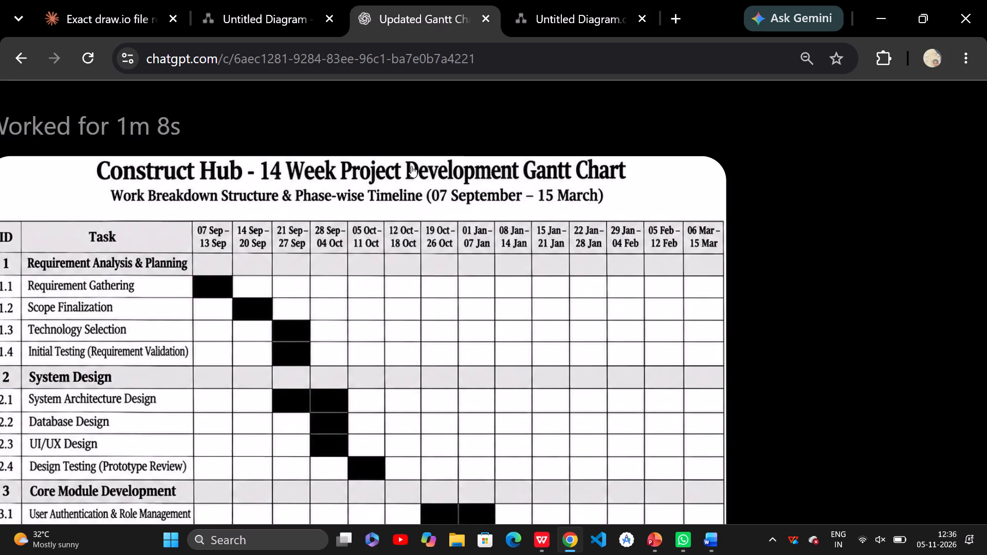
pyautogui.click(578, 14)
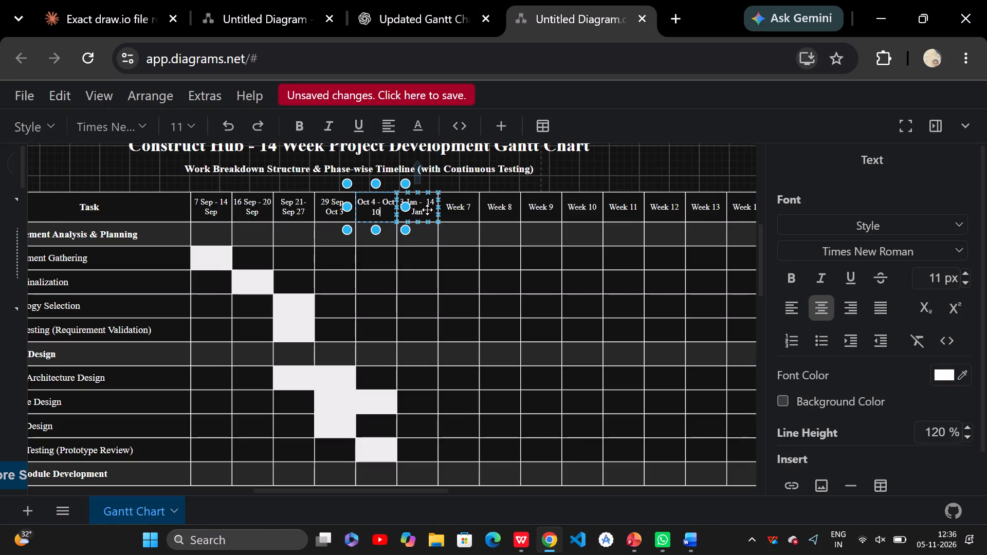
pyautogui.scroll(-1, 434, 276)
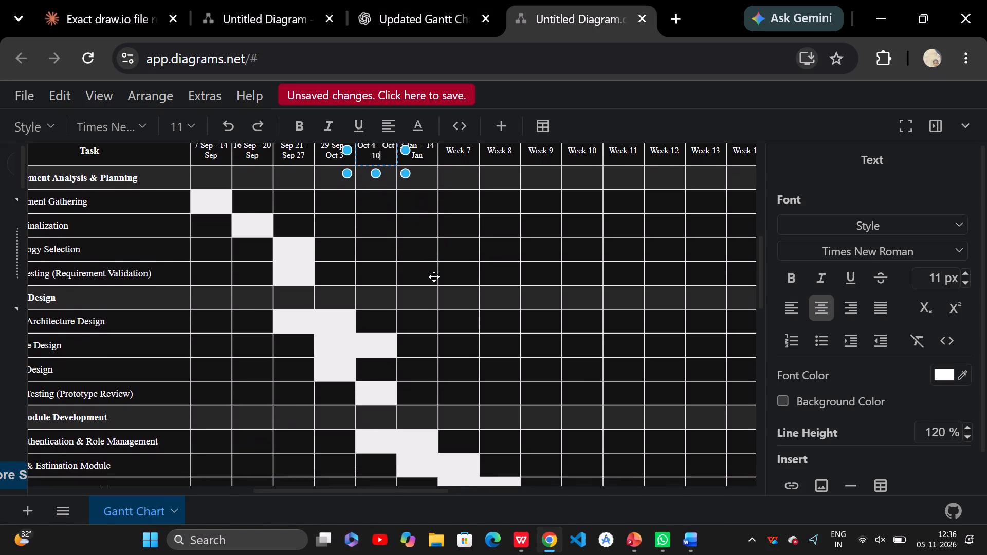
pyautogui.scroll(-1, 434, 276)
pyautogui.scroll(1, 434, 276)
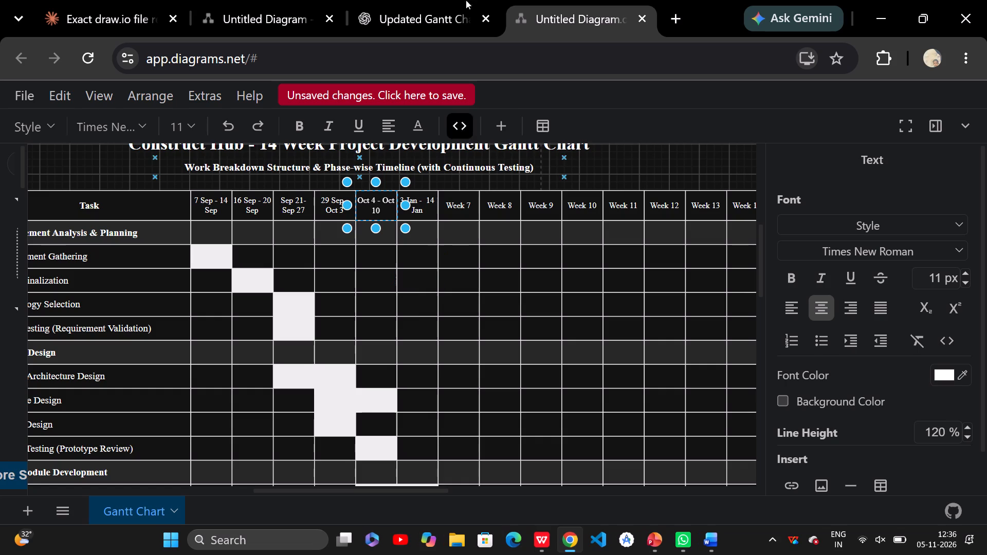
pyautogui.click(416, 11)
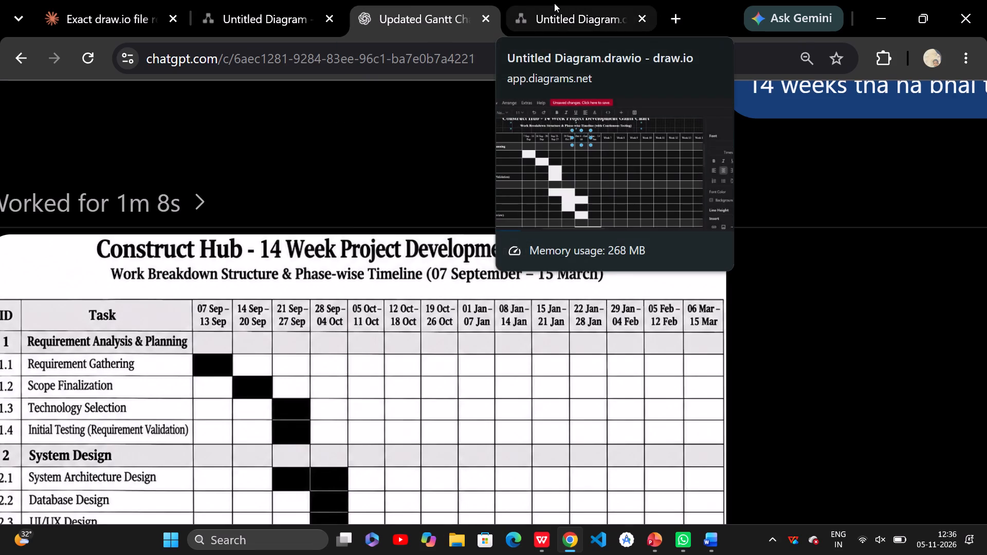
pyautogui.click(554, 3)
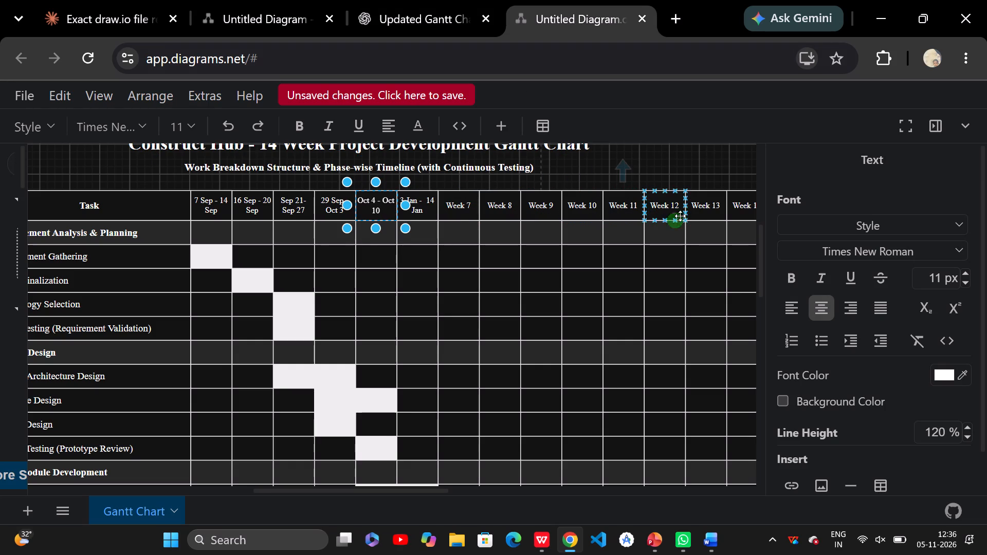
pyautogui.click(427, 16)
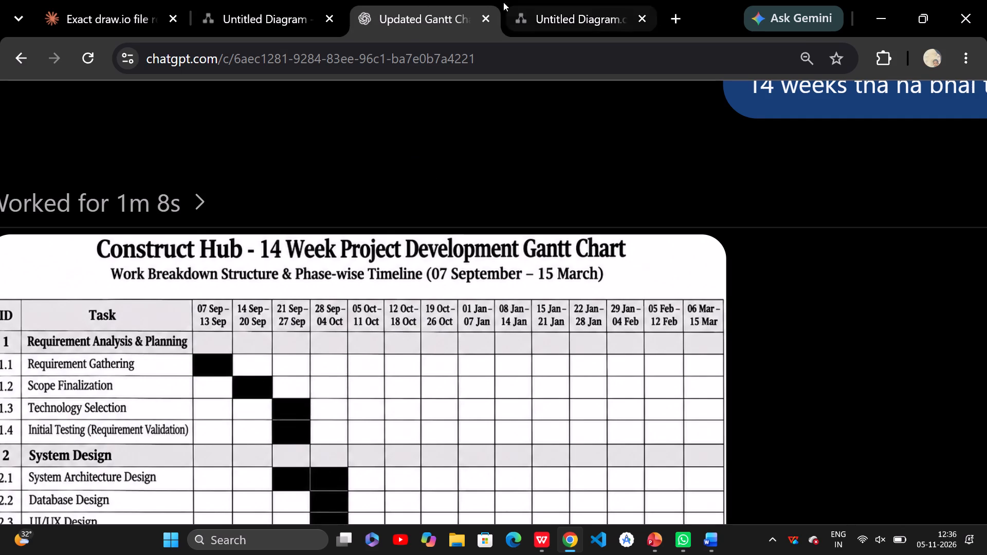
pyautogui.click(455, 9)
pyautogui.click(528, 9)
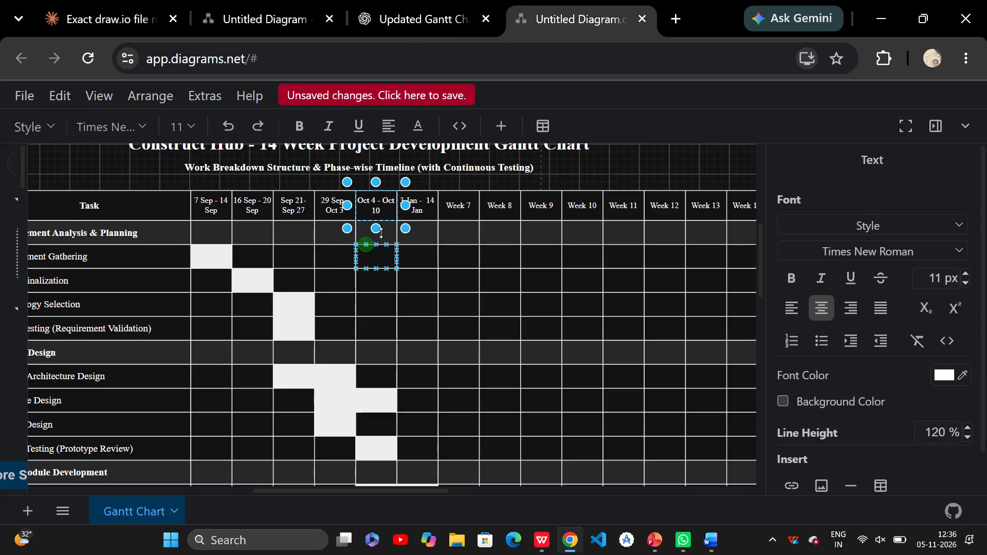
pyautogui.click(409, 0)
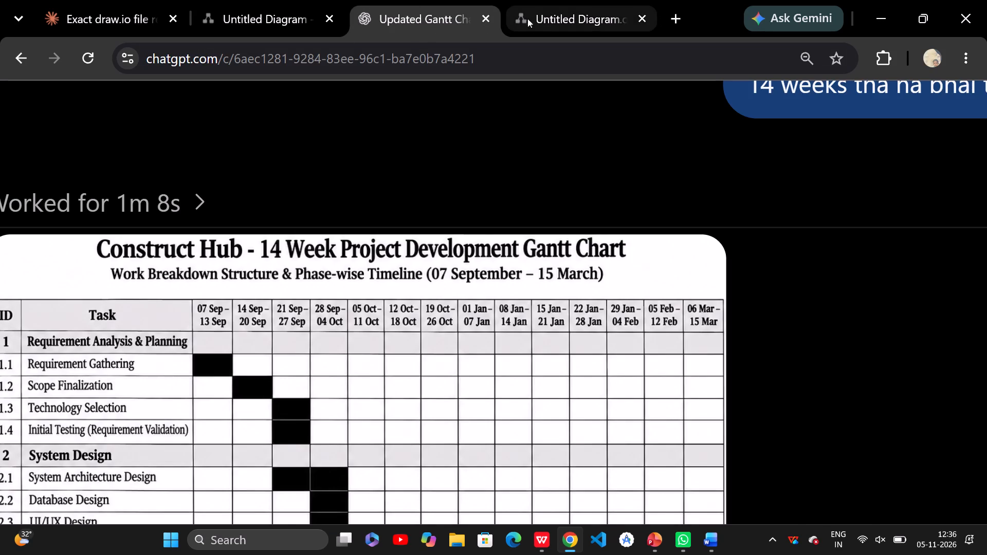
pyautogui.click(540, 21)
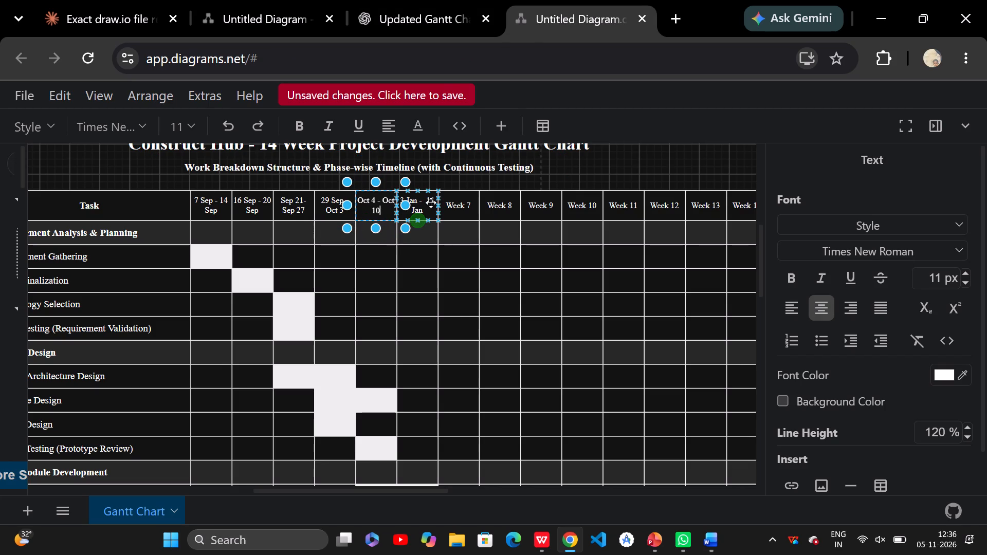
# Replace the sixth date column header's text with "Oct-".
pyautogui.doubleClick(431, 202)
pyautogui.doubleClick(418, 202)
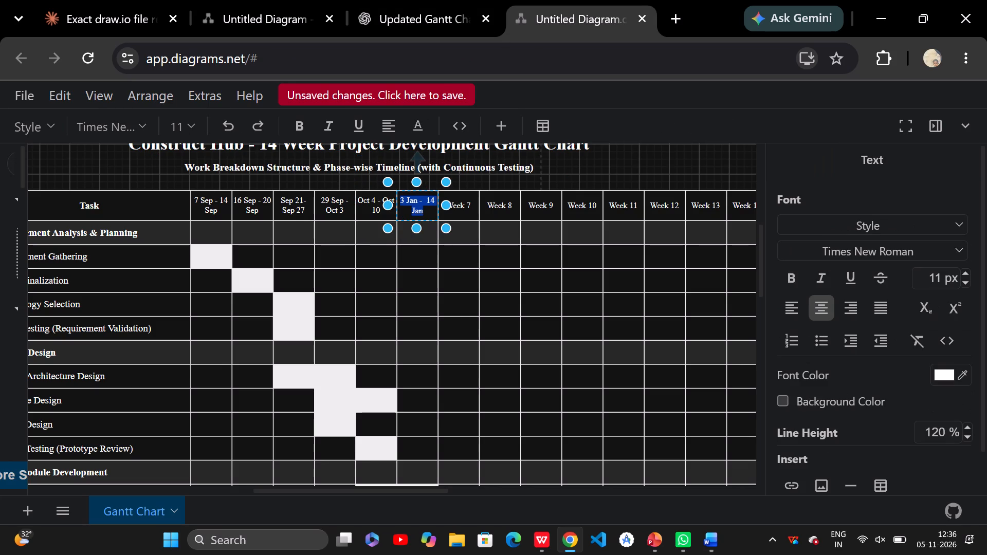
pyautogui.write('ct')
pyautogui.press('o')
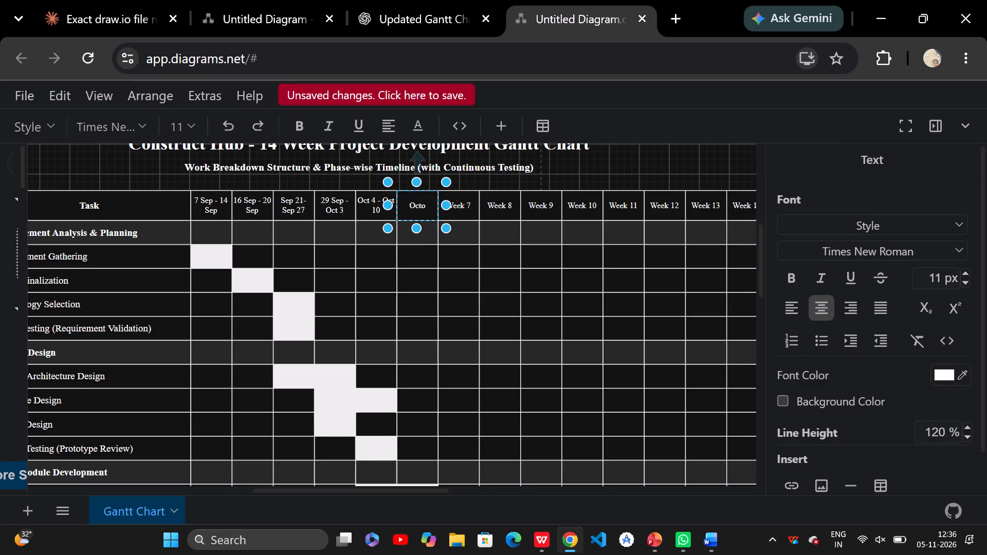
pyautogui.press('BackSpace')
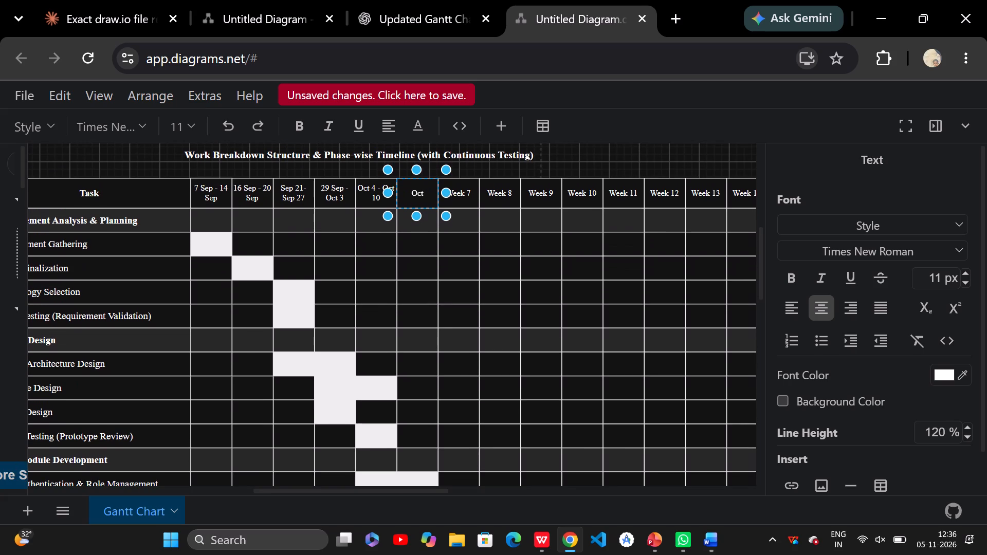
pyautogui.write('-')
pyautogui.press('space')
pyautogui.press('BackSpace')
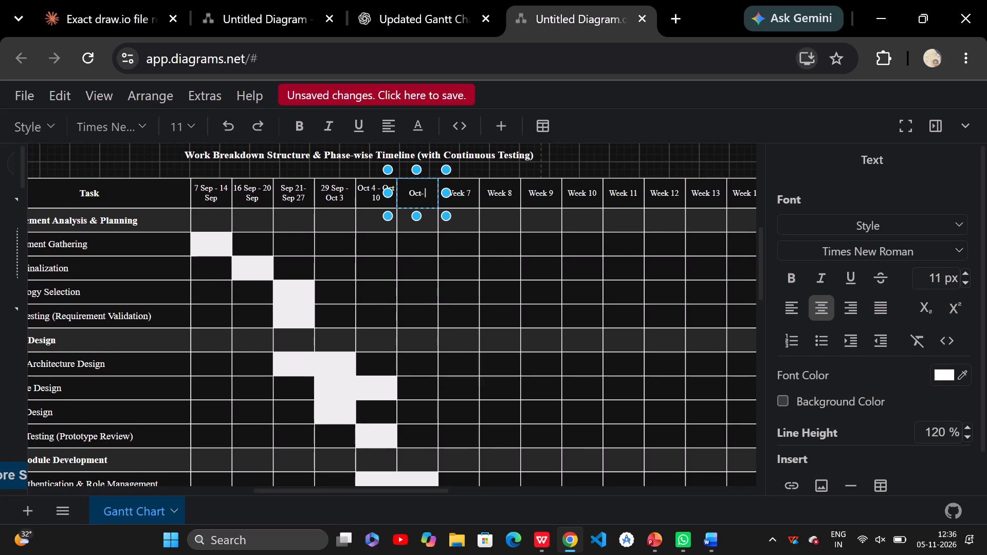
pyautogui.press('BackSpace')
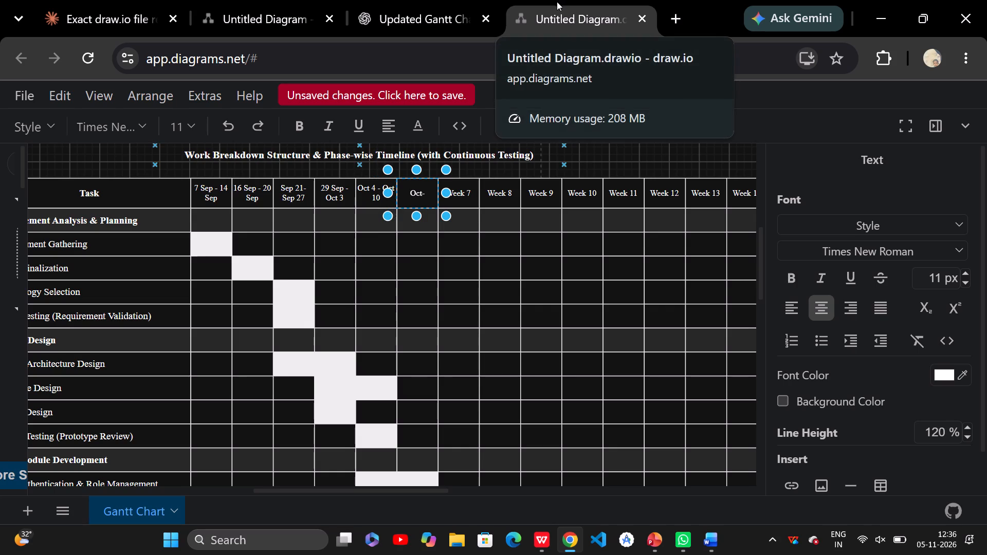
# Replace the sixth date column header's text with "Jan 2 - Jan 7", checking the January dates in the ChatGPT chart.
pyautogui.tripleClick(419, 195)
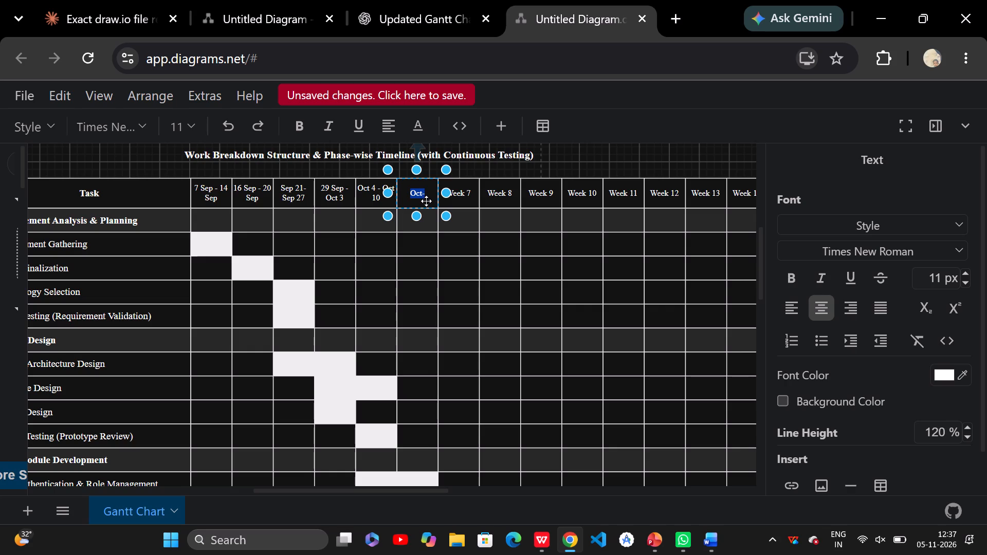
pyautogui.write('an')
pyautogui.press('space')
pyautogui.press('2')
pyautogui.press('space')
pyautogui.write('-')
pyautogui.press('space')
pyautogui.write('an')
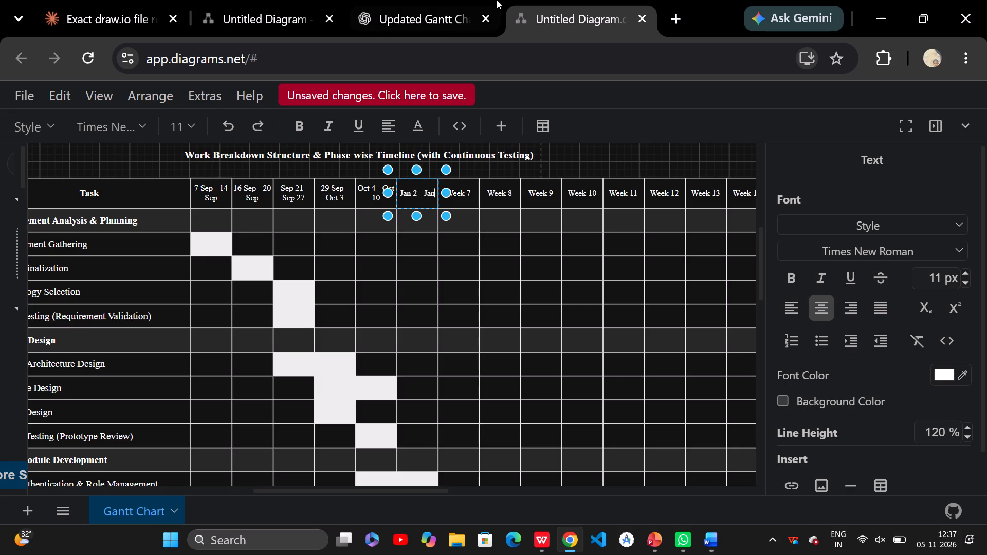
pyautogui.click(423, 0)
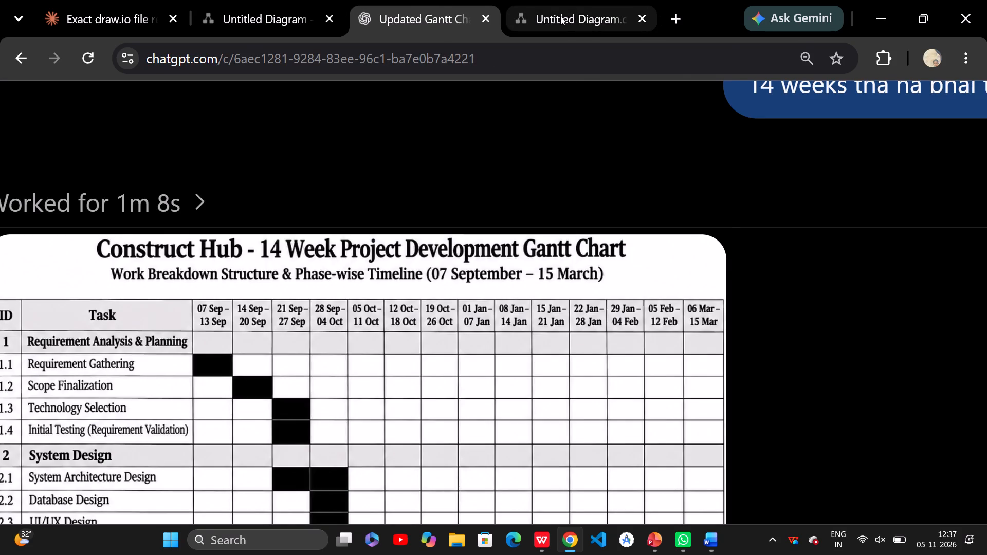
pyautogui.click(551, 24)
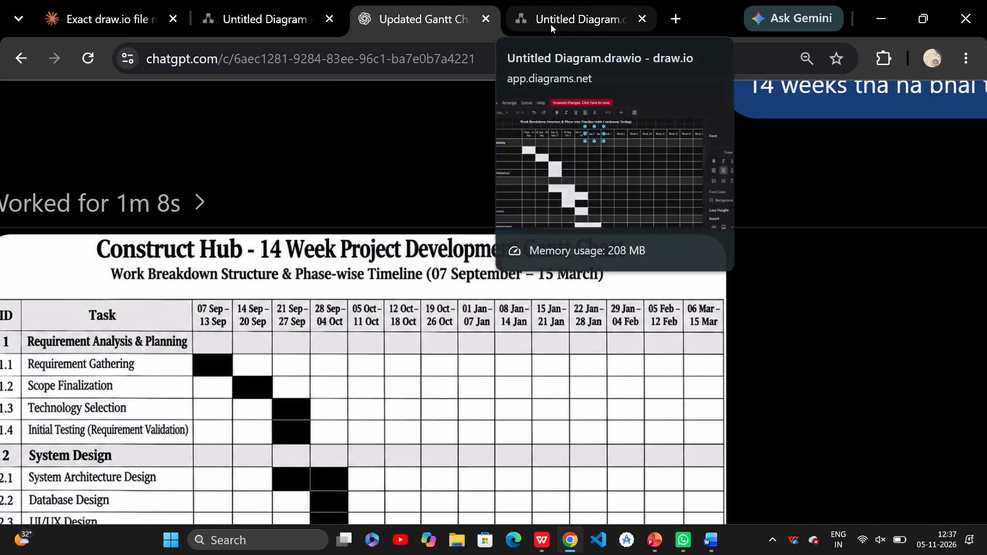
pyautogui.press('space')
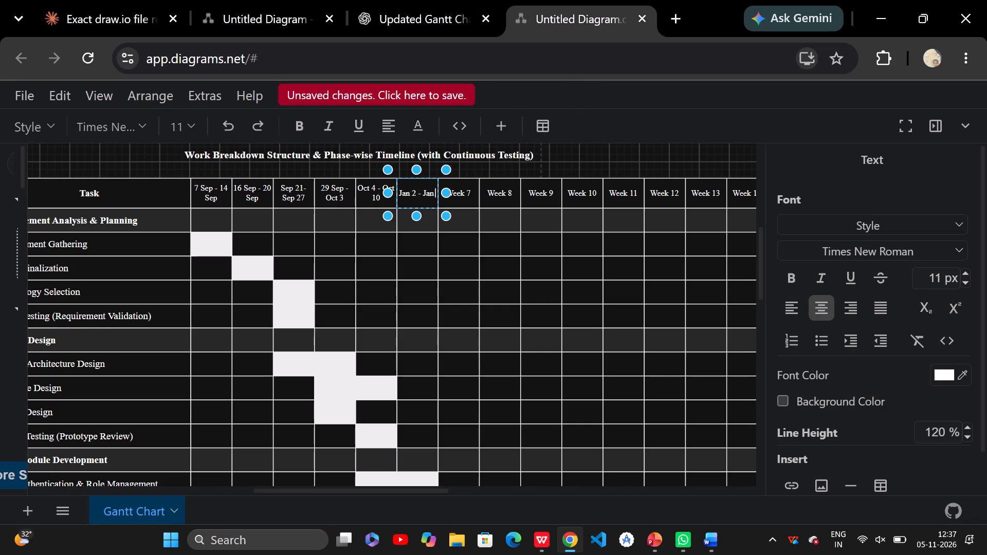
pyautogui.write('7')
# Replace the "Week 7" header with "Jan 8 - jan 14", checking the dates against the ChatGPT chart.
pyautogui.tripleClick(467, 197)
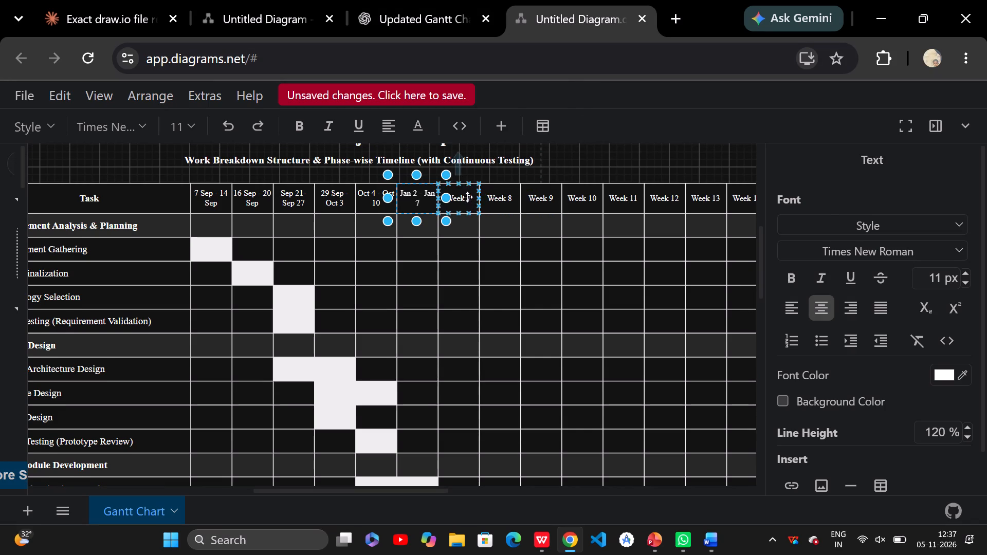
pyautogui.tripleClick(458, 197)
pyautogui.click(458, 197)
pyautogui.click(422, 0)
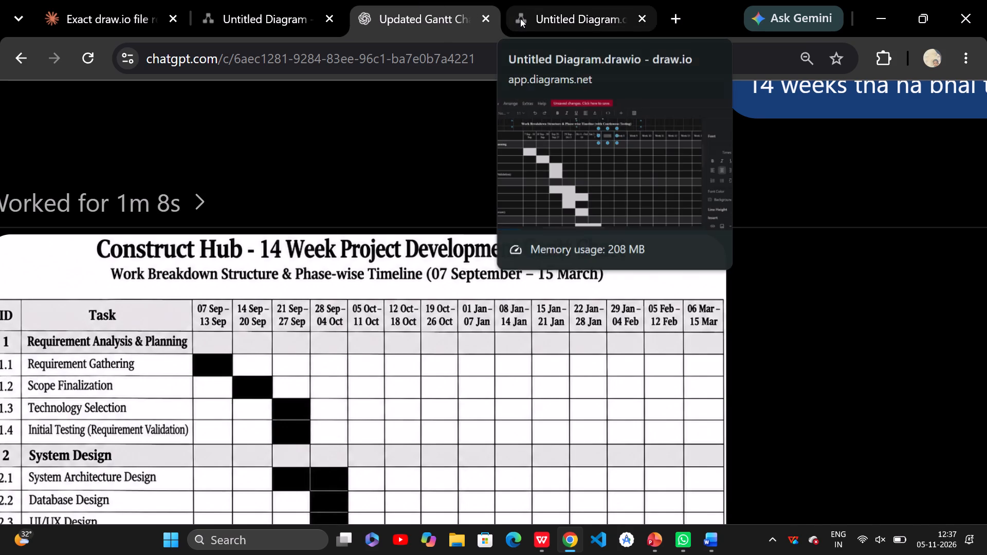
pyautogui.click(520, 18)
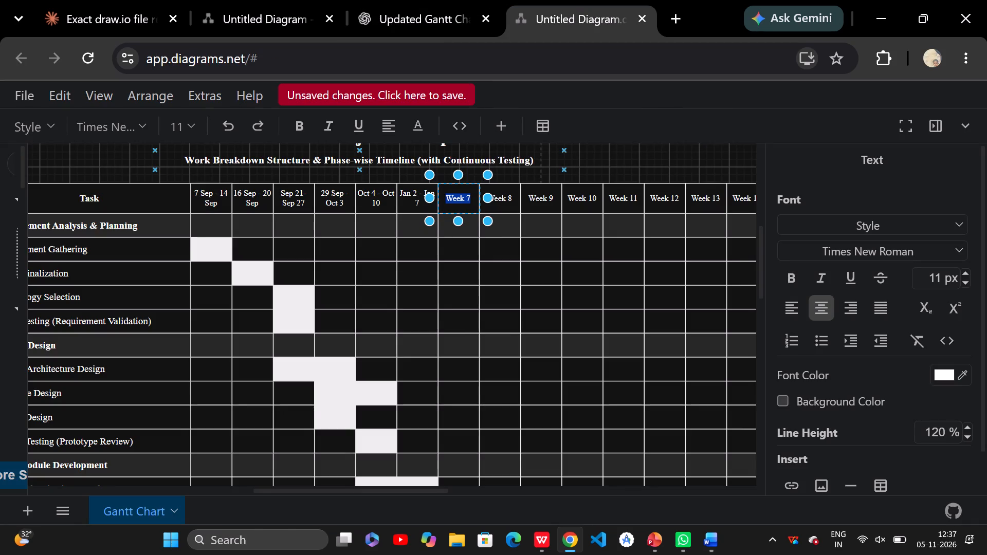
pyautogui.press('8')
pyautogui.press('space')
pyautogui.write('-')
pyautogui.press('space')
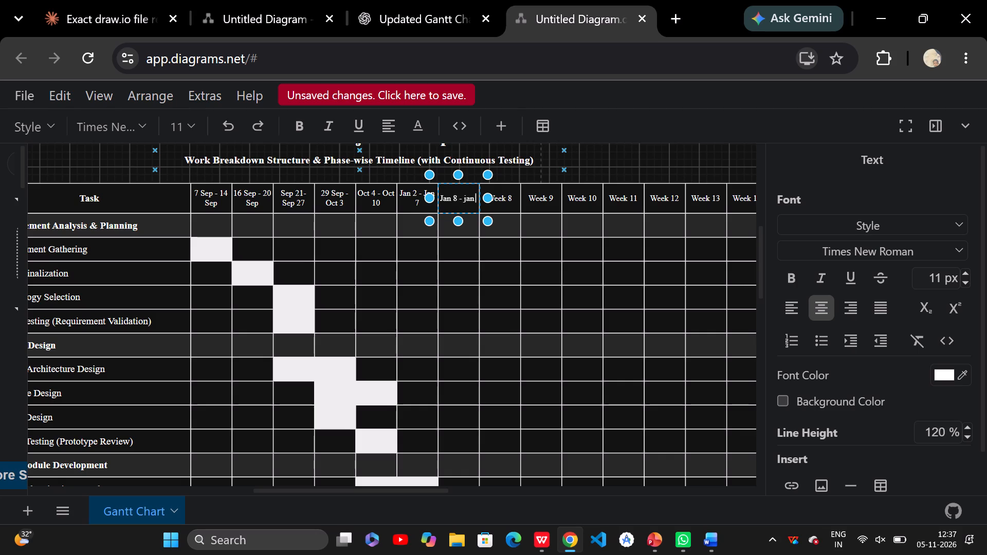
pyautogui.click(397, 10)
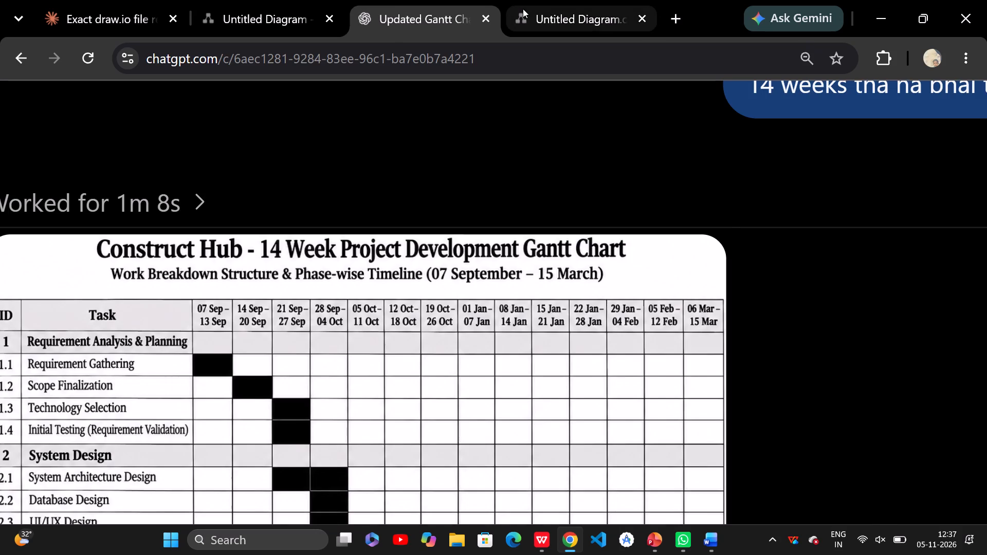
pyautogui.click(524, 11)
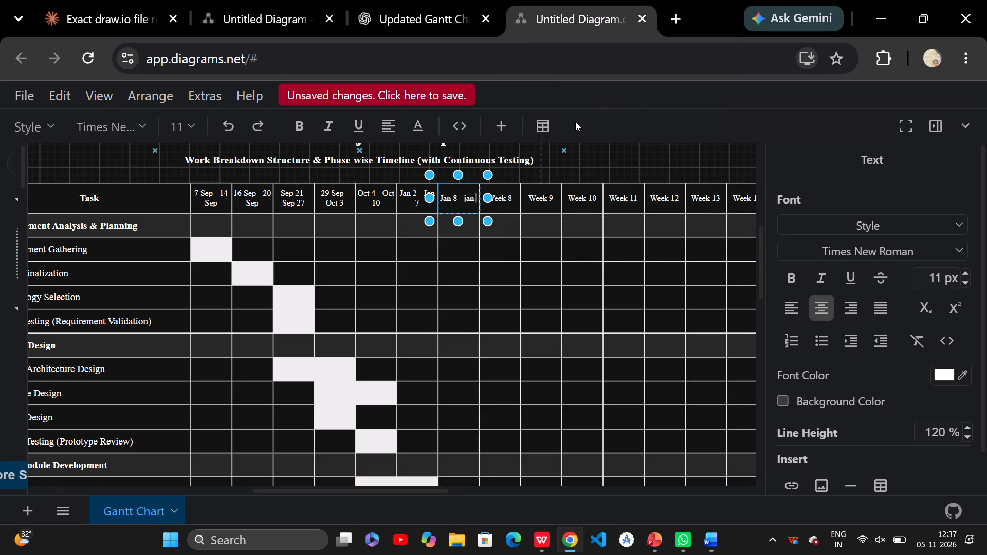
pyautogui.write('14')
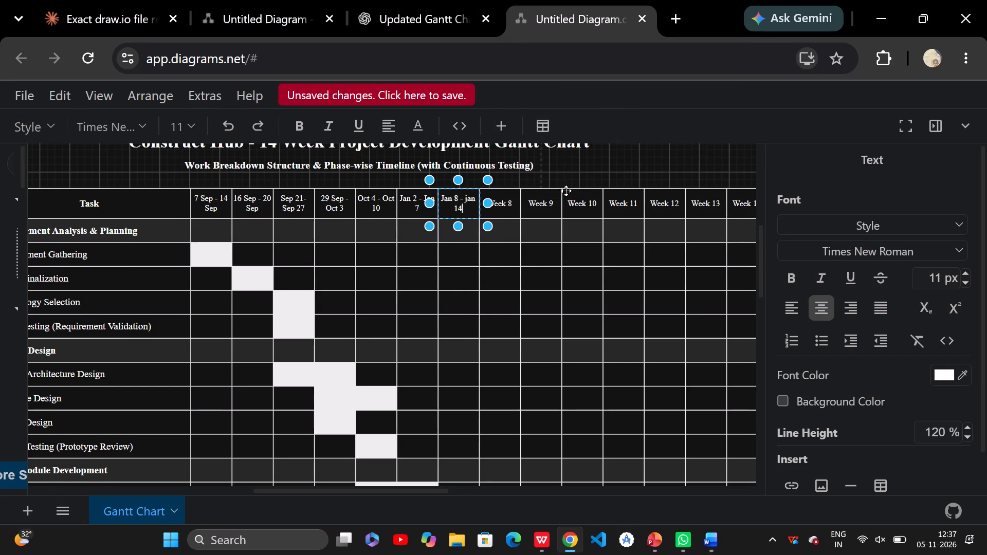
# Replace the "Week 8" header with "Jan 15 - Jan 21", checking the dates against the ChatGPT chart.
pyautogui.tripleClick(505, 203)
pyautogui.click(418, 0)
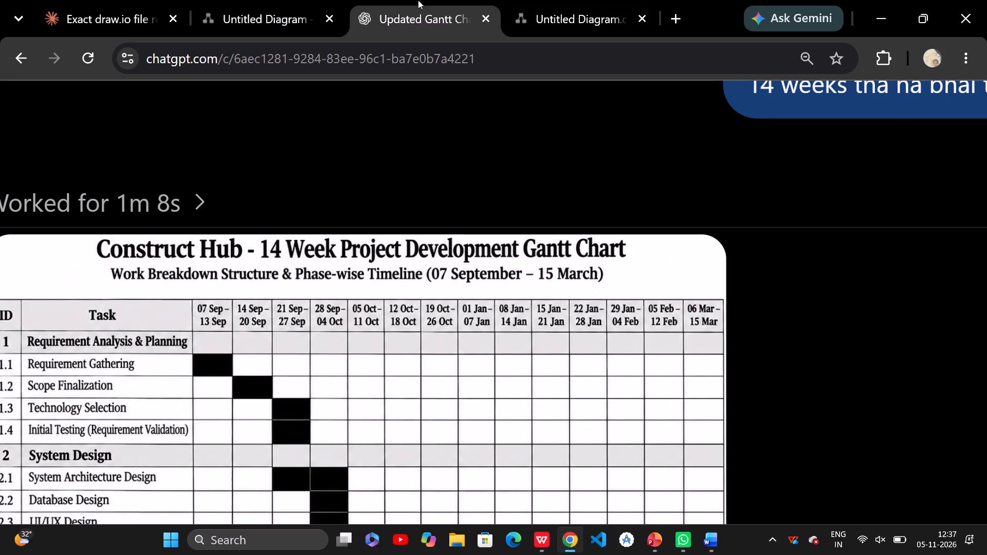
pyautogui.click(545, 10)
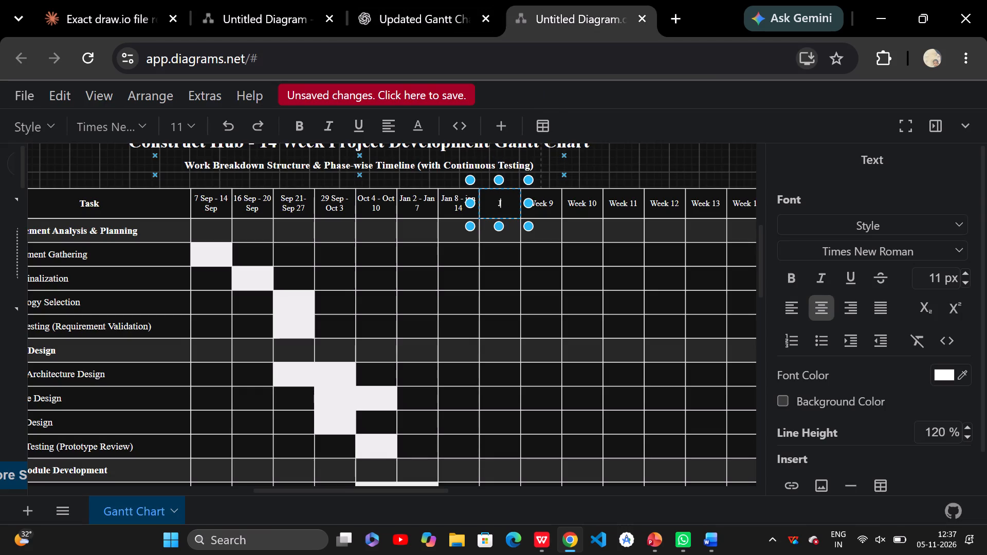
pyautogui.write('15')
pyautogui.press('space')
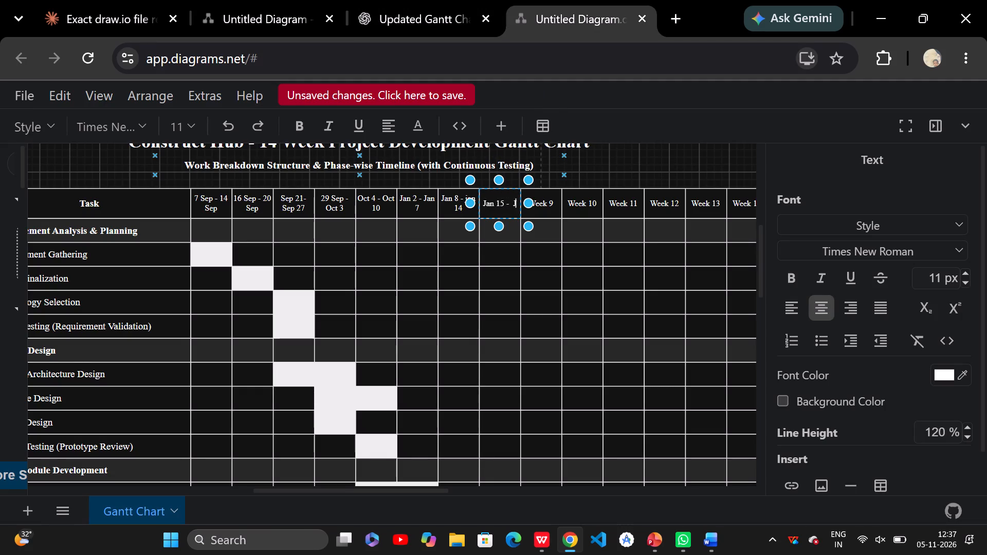
pyautogui.click(430, 9)
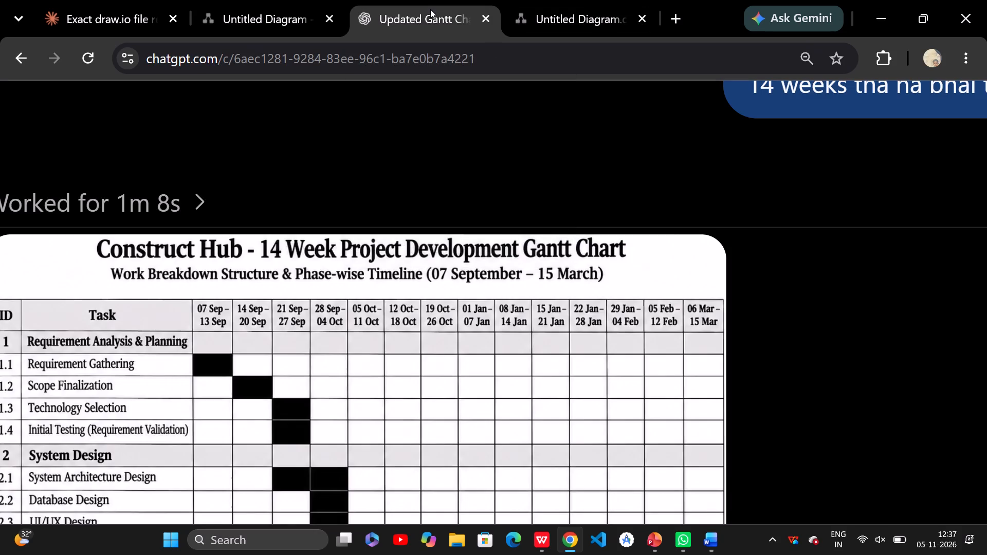
pyautogui.click(536, 25)
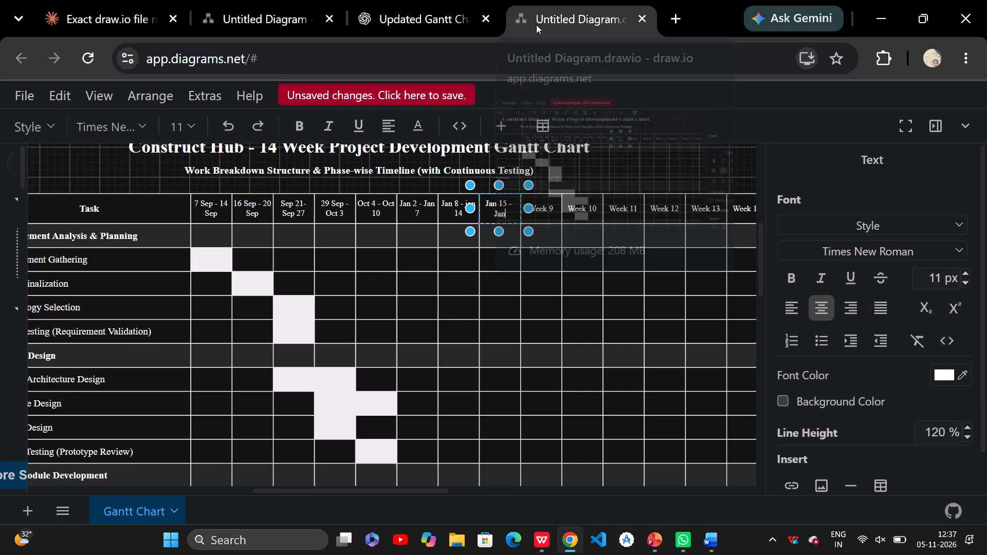
pyautogui.press('space')
pyautogui.write('21')
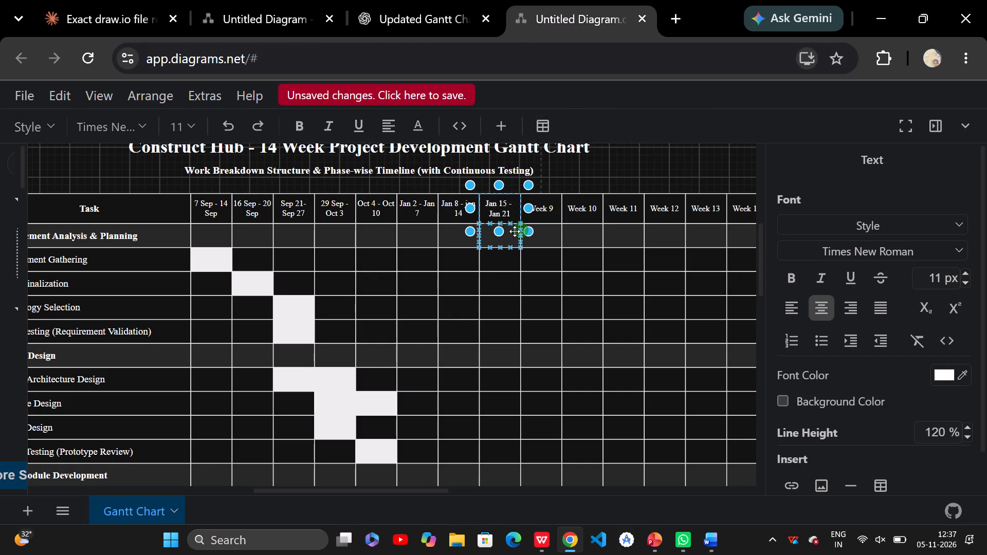
# Replace the "Week 9" header in the Gantt chart with "Jan 22 - Jan 30".
pyautogui.doubleClick(541, 213)
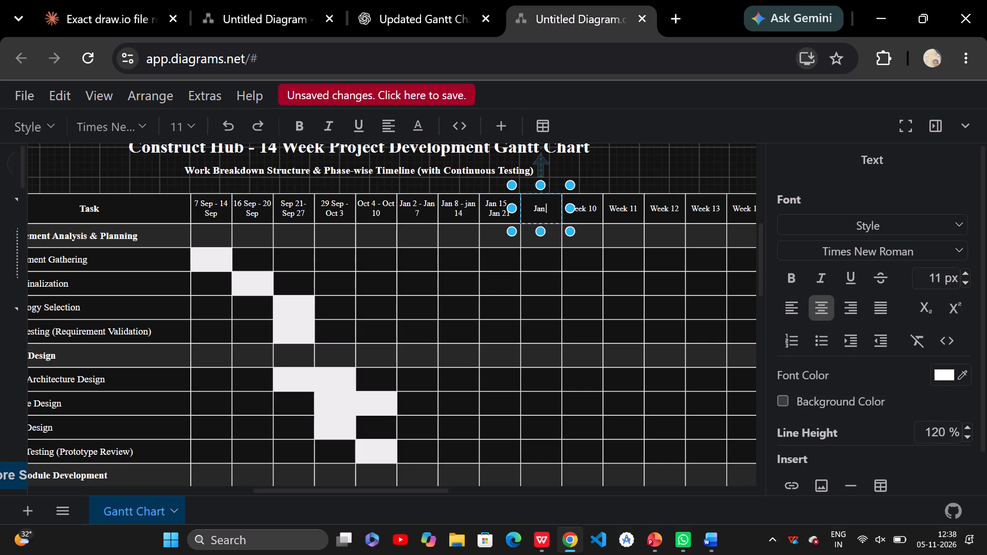
pyautogui.press('space')
pyautogui.write('-')
pyautogui.press('space')
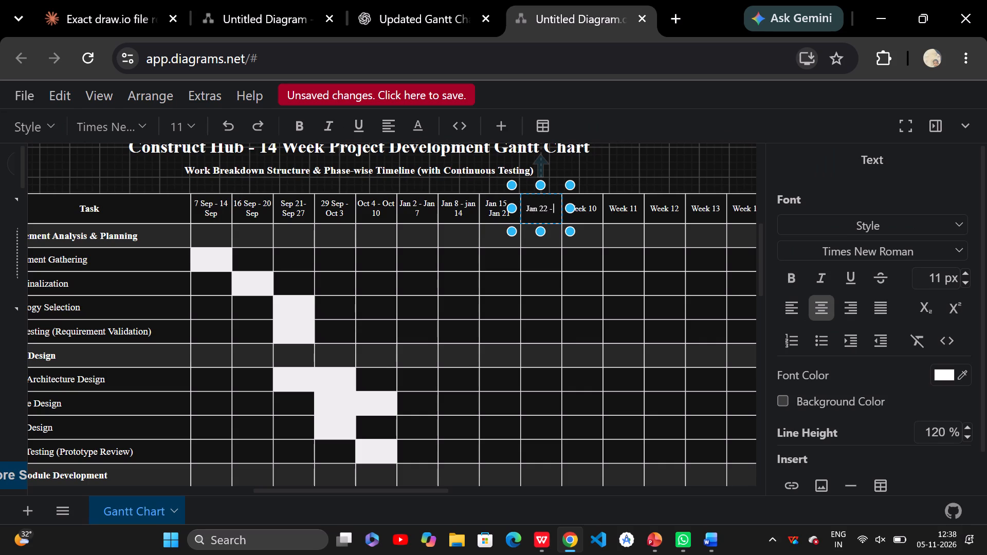
pyautogui.write('an')
pyautogui.press('space')
pyautogui.write('30')
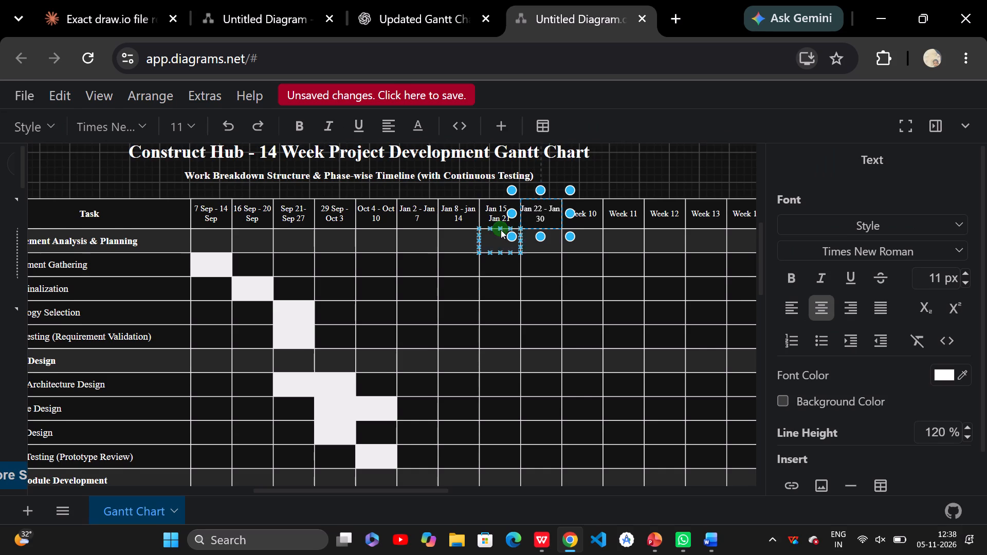
# Consult the ChatGPT chart's February dates and replace the "Week 10" header in diagrams.net with "Feb 1 - Feb 15".
pyautogui.click(451, 16)
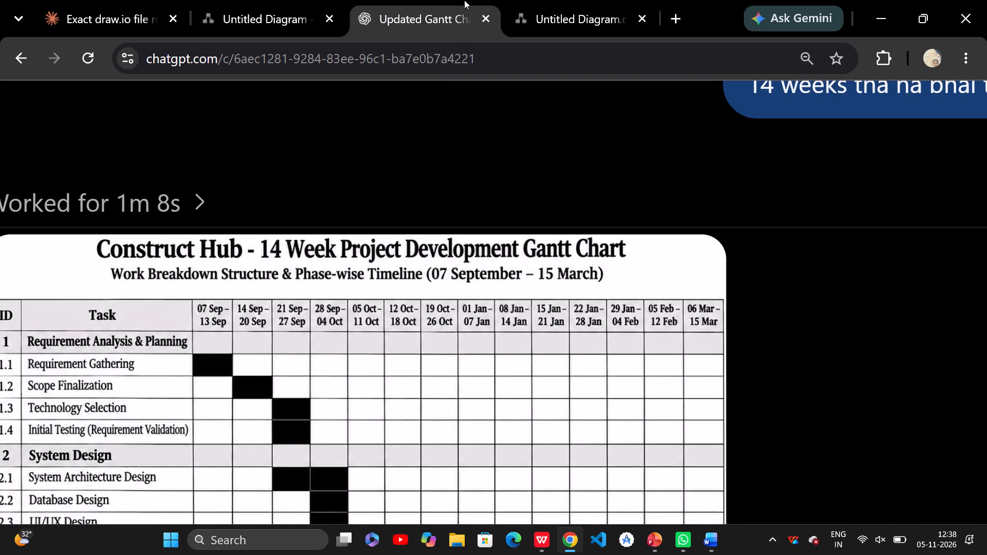
pyautogui.click(594, 21)
pyautogui.tripleClick(590, 214)
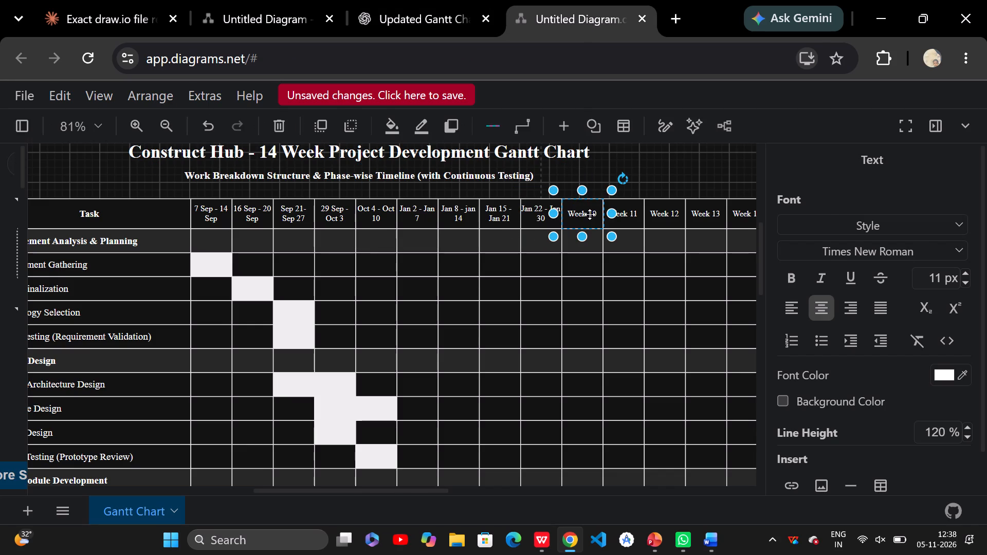
pyautogui.tripleClick(588, 213)
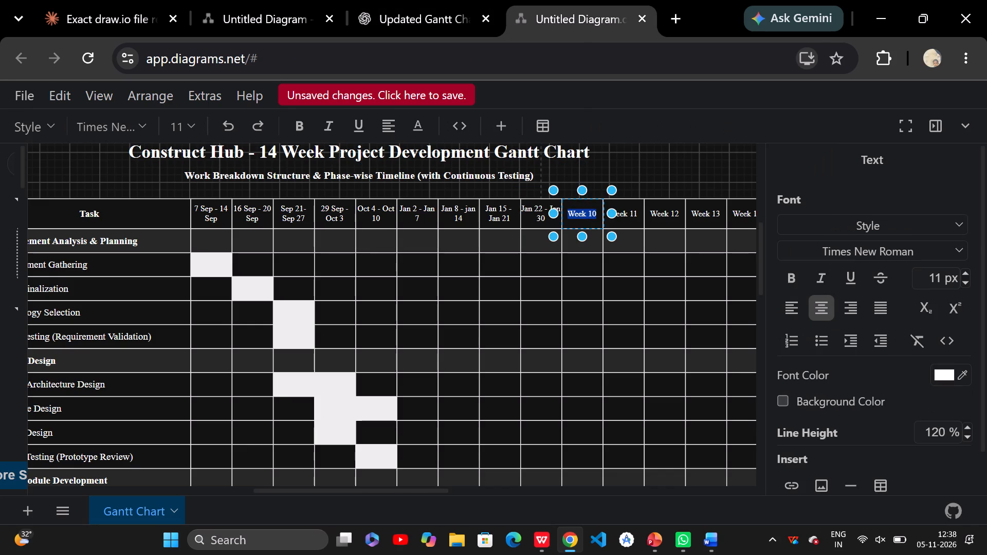
pyautogui.write('eb 1')
pyautogui.click(444, 8)
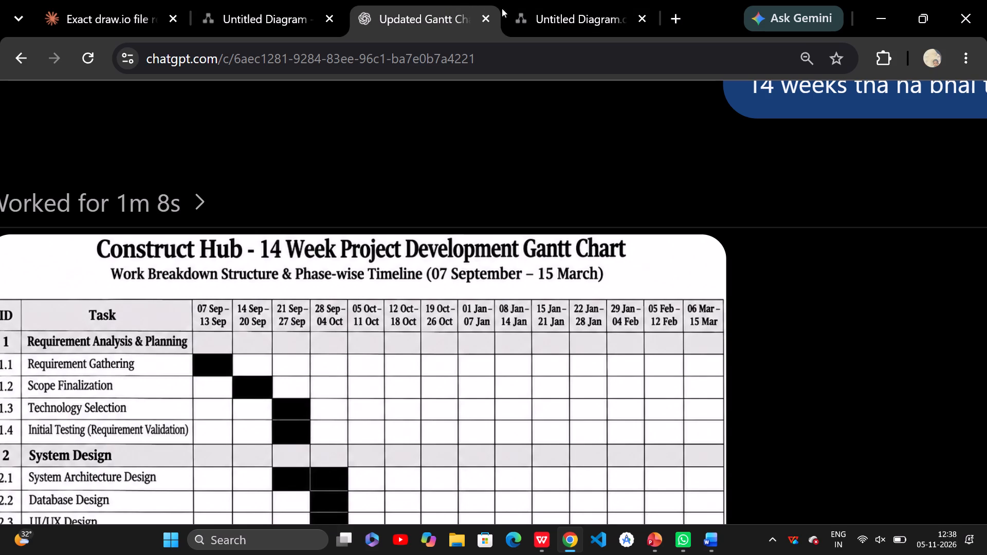
pyautogui.click(570, 11)
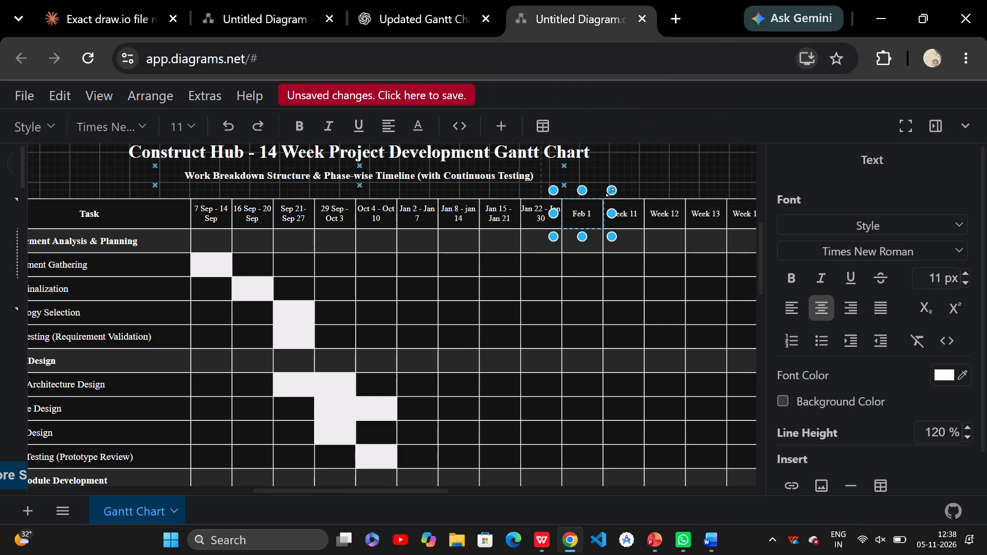
pyautogui.press('space')
pyautogui.write('-')
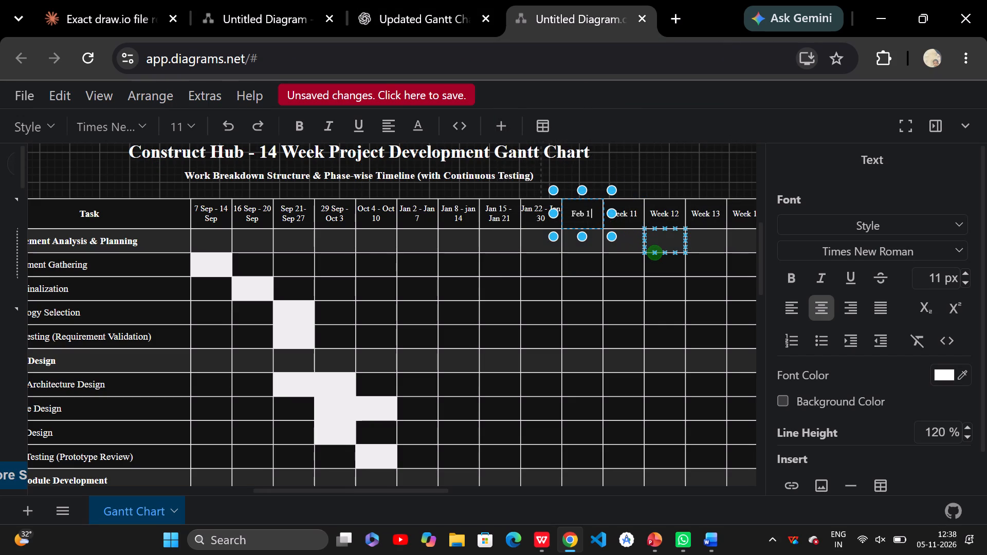
pyautogui.press('space')
pyautogui.write('eb')
pyautogui.press('space')
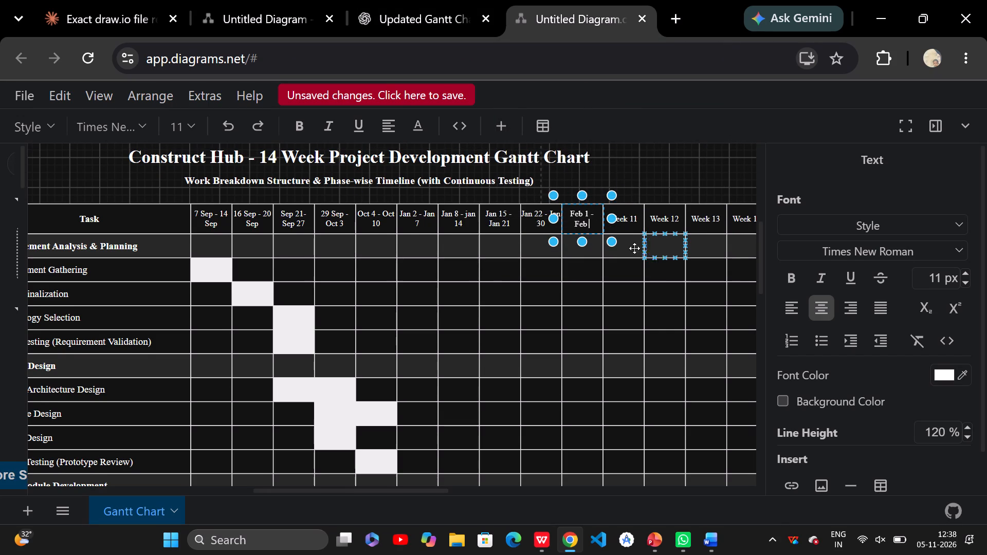
pyautogui.write('15')
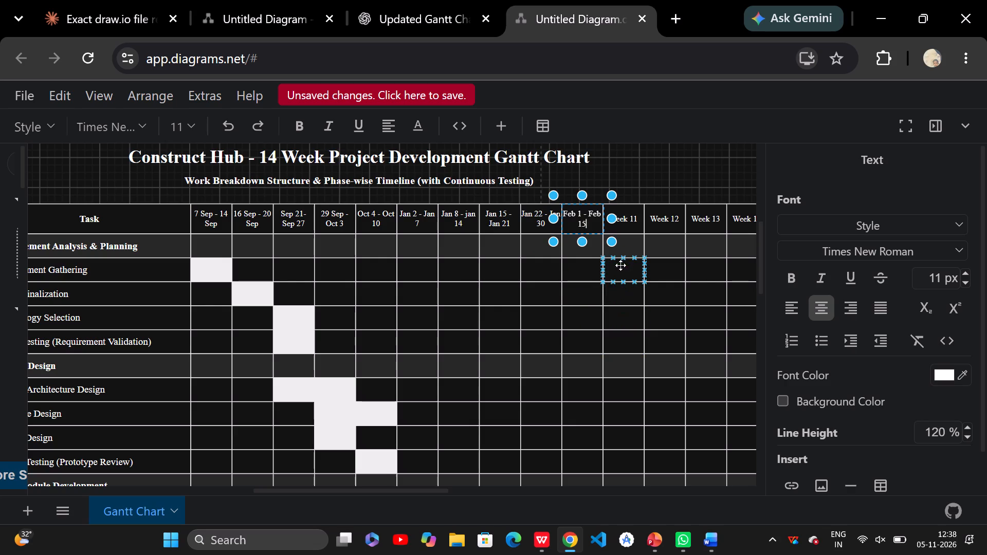
# Correct the end date of the "Feb 1 - Feb 15" header so it reads "Feb 1 - Feb 10".
pyautogui.hscroll(-1, 620, 266)
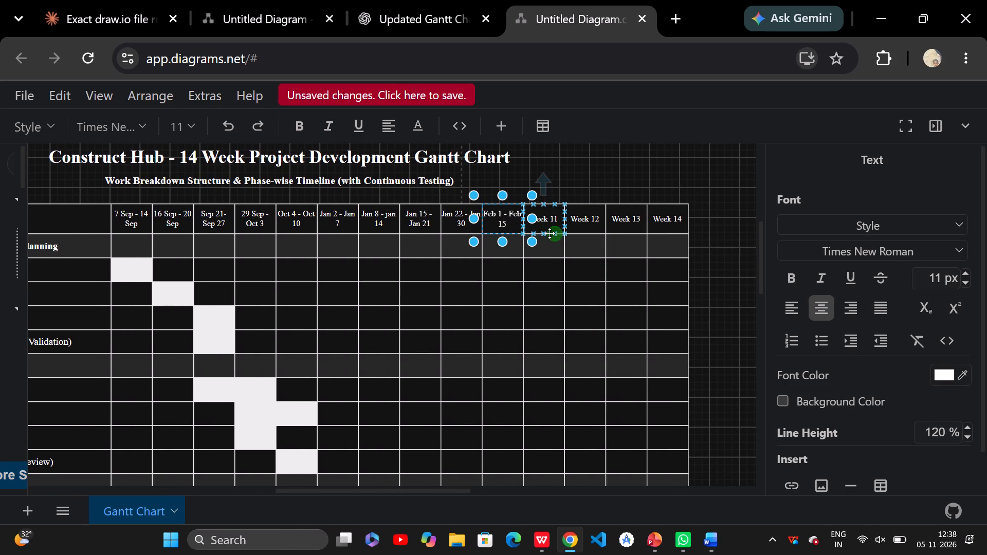
pyautogui.press('BackSpace')
pyautogui.press('0')
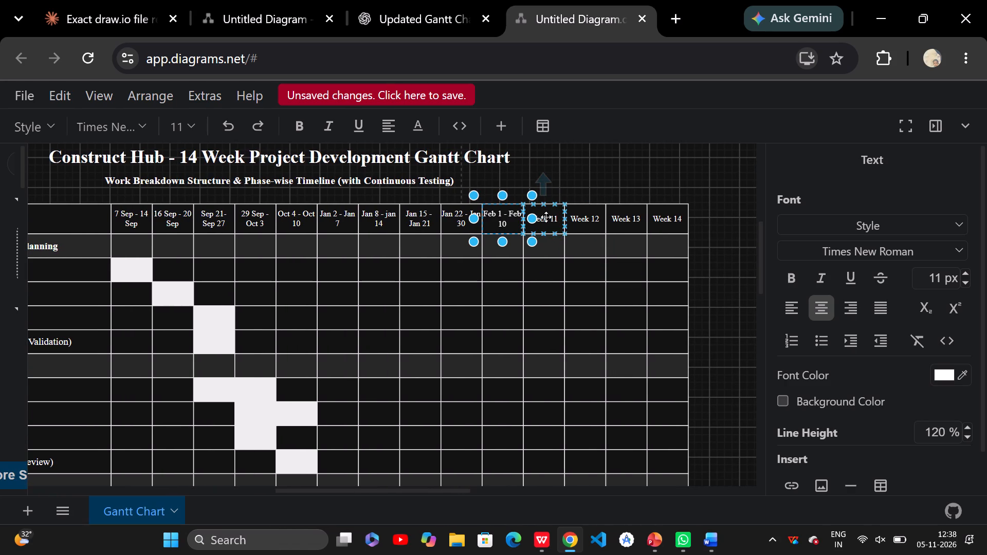
# Replace the "Week 11" header in the Gantt chart with "Feb 12 - Feb 18".
pyautogui.tripleClick(550, 223)
pyautogui.click(542, 216)
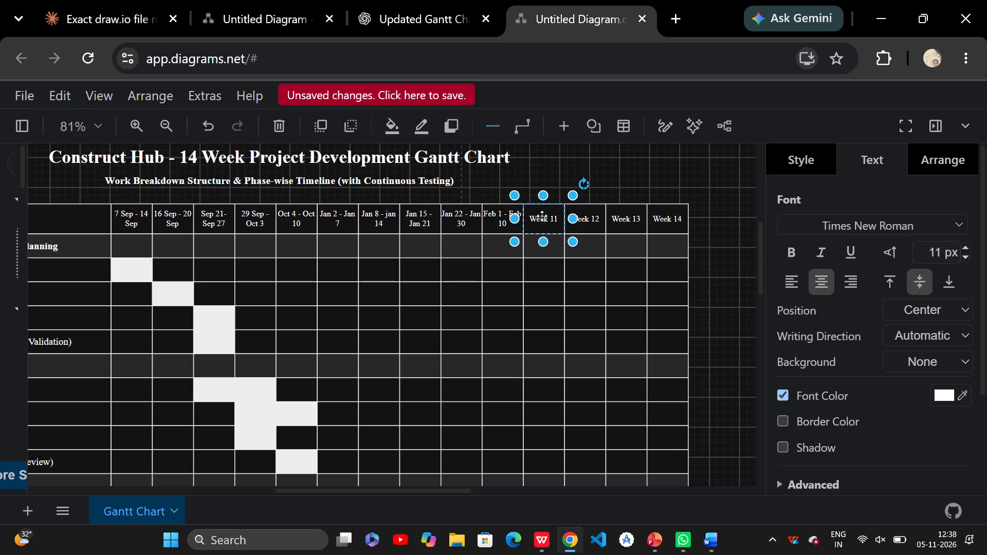
pyautogui.doubleClick(542, 216)
pyautogui.tripleClick(543, 216)
pyautogui.tripleClick(551, 223)
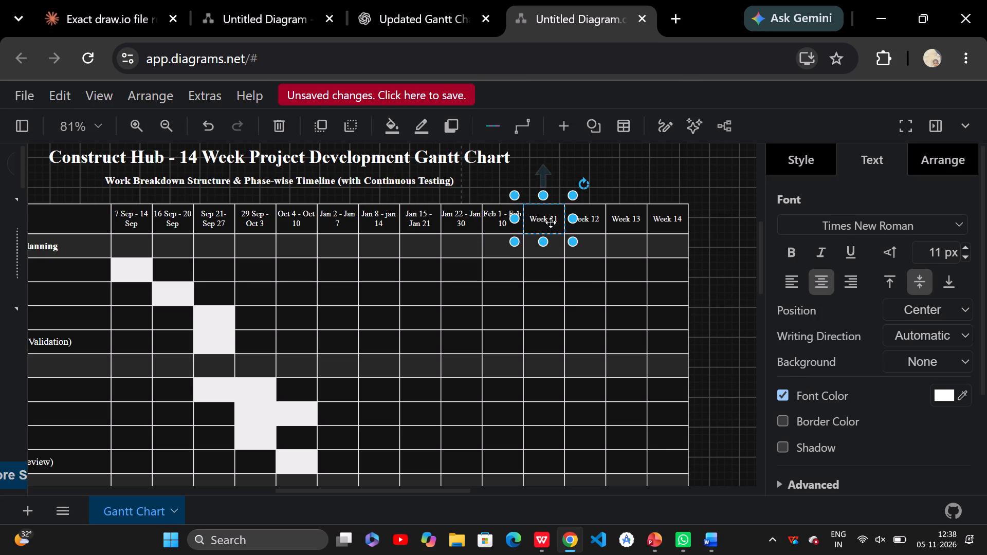
pyautogui.click(551, 223)
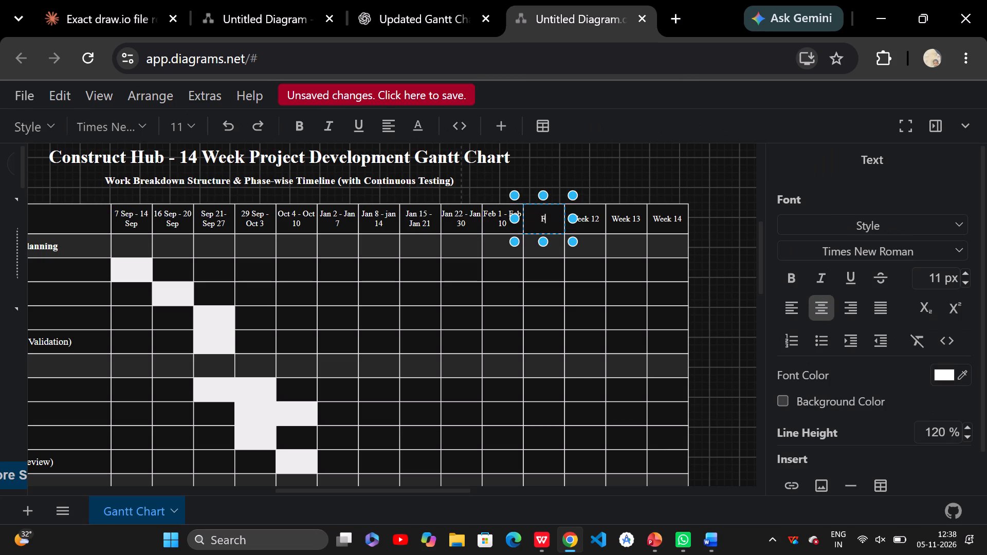
pyautogui.write('eb')
pyautogui.press('space')
pyautogui.write('12 -')
pyautogui.press('space')
pyautogui.write('eb')
pyautogui.press('space')
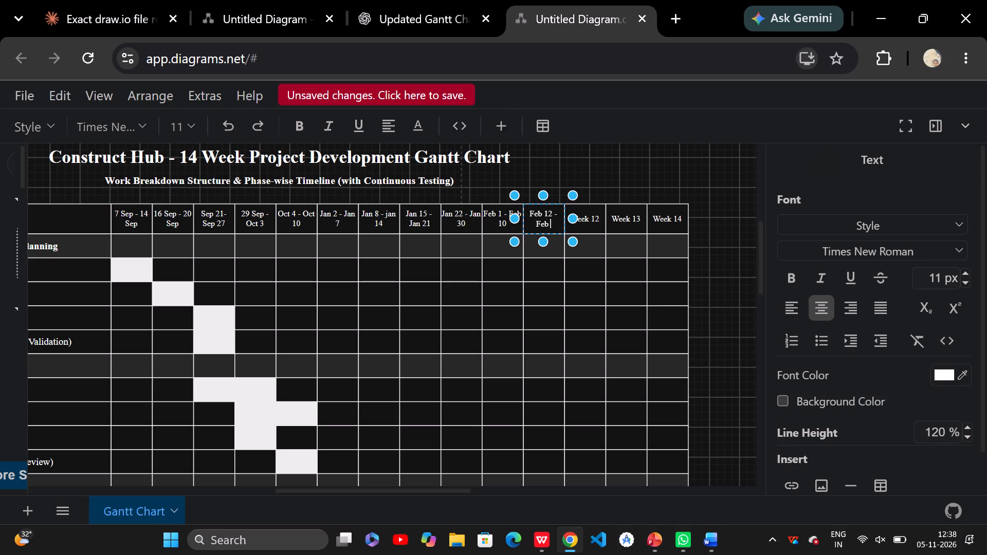
pyautogui.write('18')
# Replace the "Week 12" header in the Gantt chart with "Feb 15- Feb 24".
pyautogui.tripleClick(592, 228)
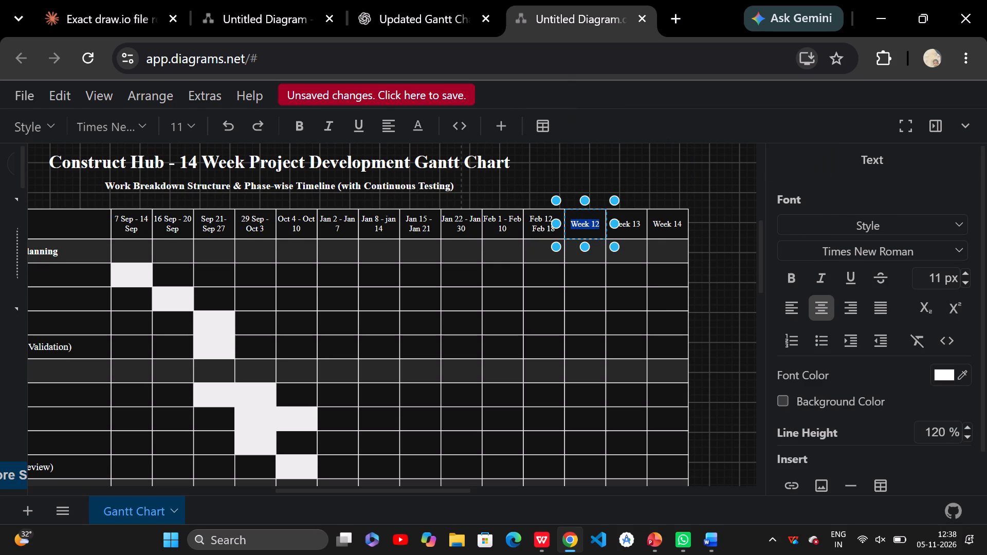
pyautogui.write('EB')
pyautogui.press('space')
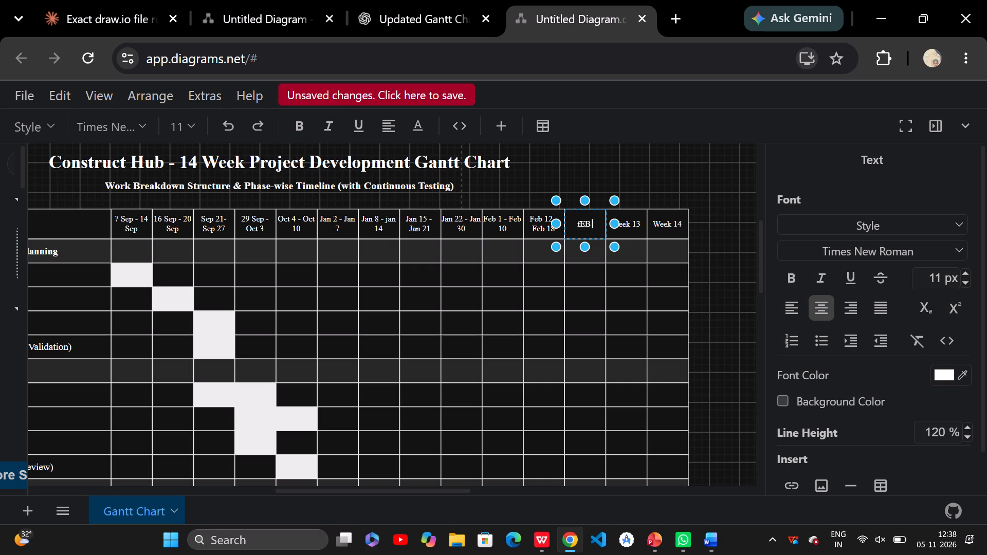
pyautogui.press('BackSpace')
pyautogui.press('BackSpace')
pyautogui.press('BackSpace')
pyautogui.press('BackSpace')
pyautogui.write('FE')
pyautogui.write('eb')
pyautogui.press('space')
pyautogui.write('14')
pyautogui.press('BackSpace')
pyautogui.write('5-')
pyautogui.press('space')
pyautogui.write('eb')
pyautogui.press('space')
pyautogui.write('24')
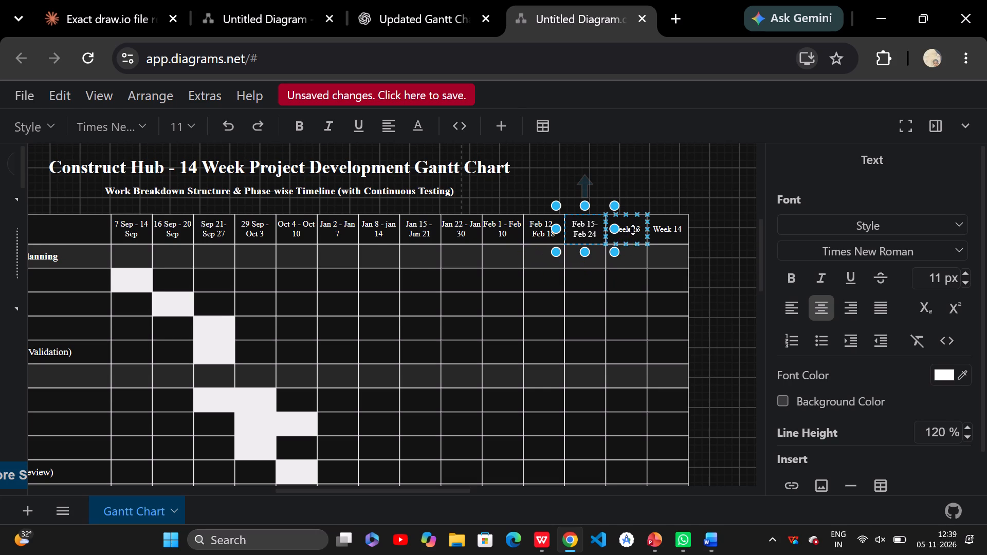
# Replace the "Week 13" header with "Feb 28- Mar 5", consulting the ChatGPT chart and the system calendar for February 2027.
pyautogui.click(445, 9)
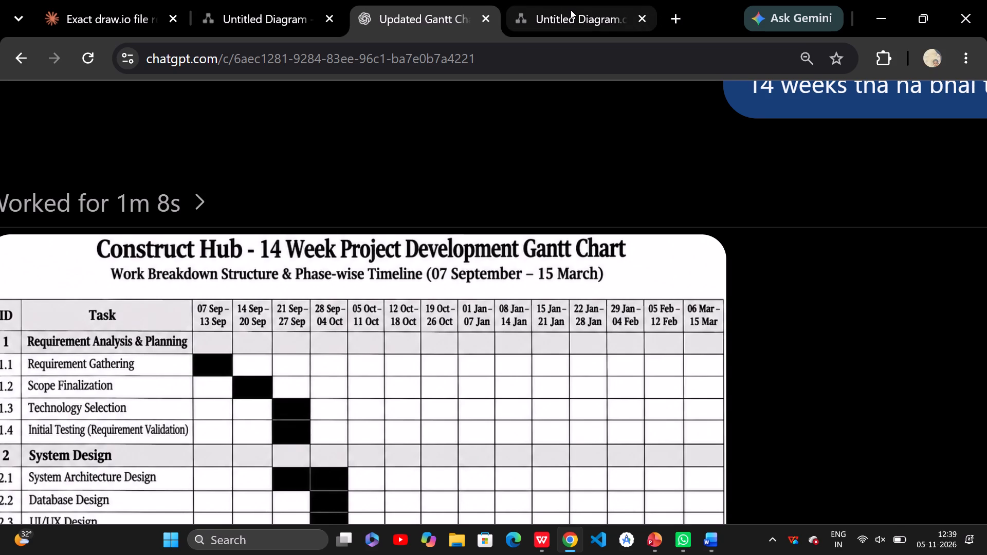
pyautogui.click(571, 10)
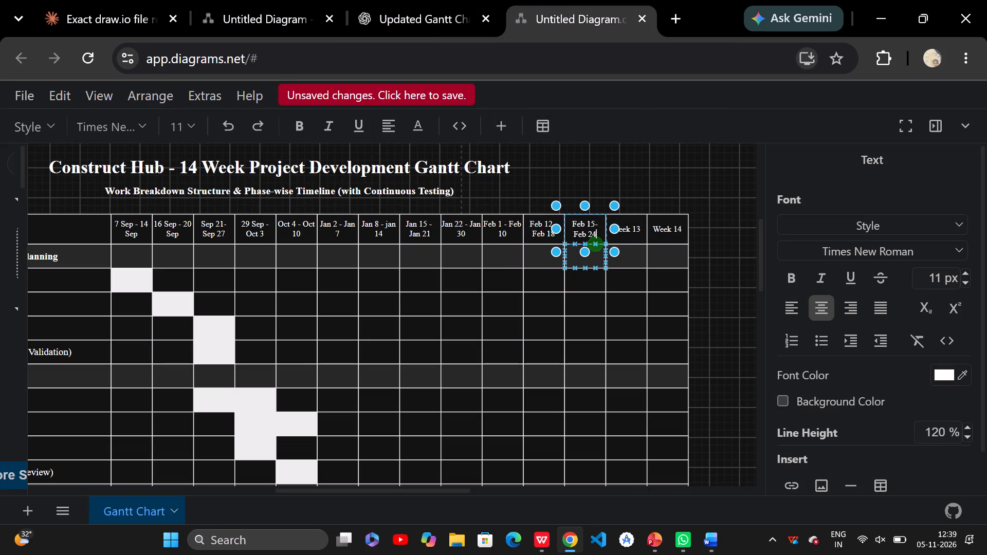
pyautogui.click(549, 233)
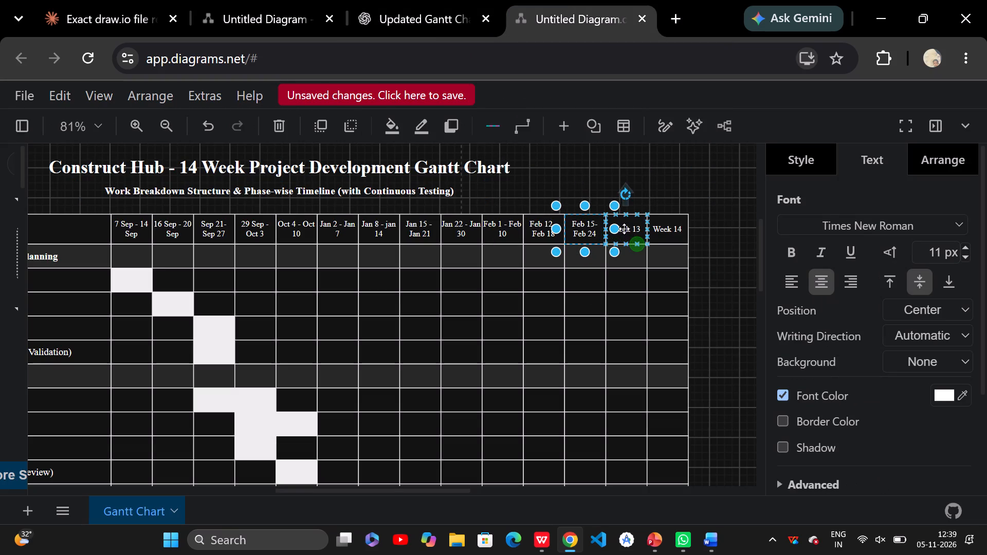
pyautogui.doubleClick(624, 229)
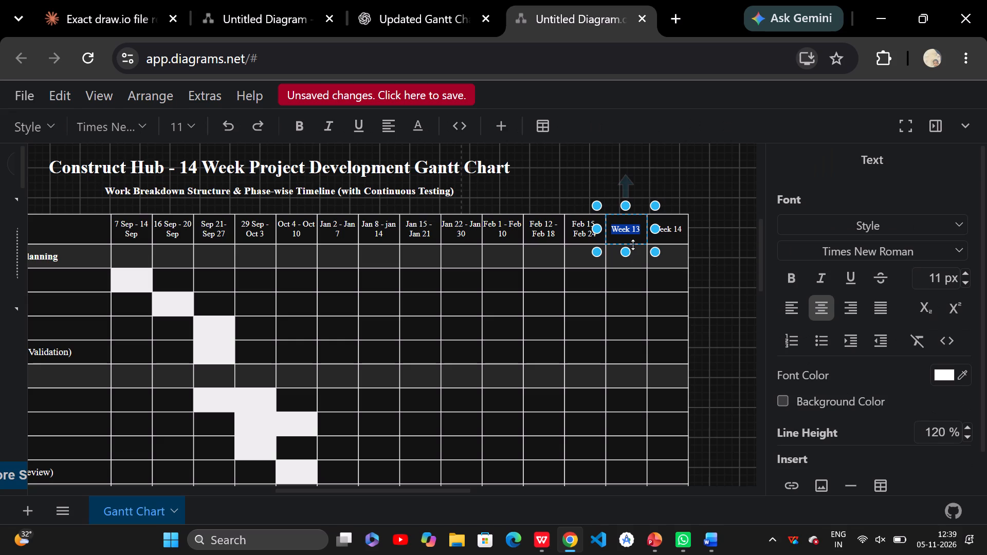
pyautogui.write('eb')
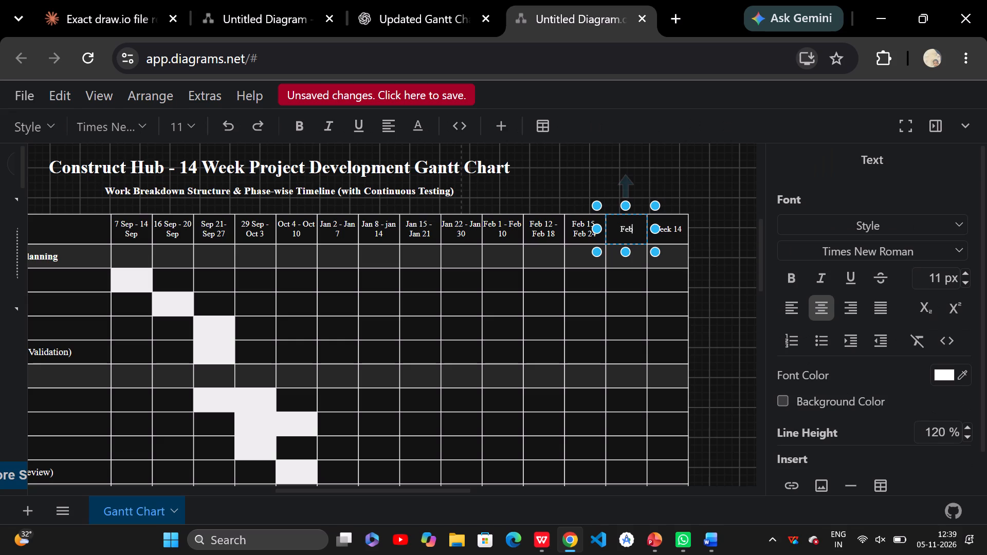
pyautogui.click(954, 543)
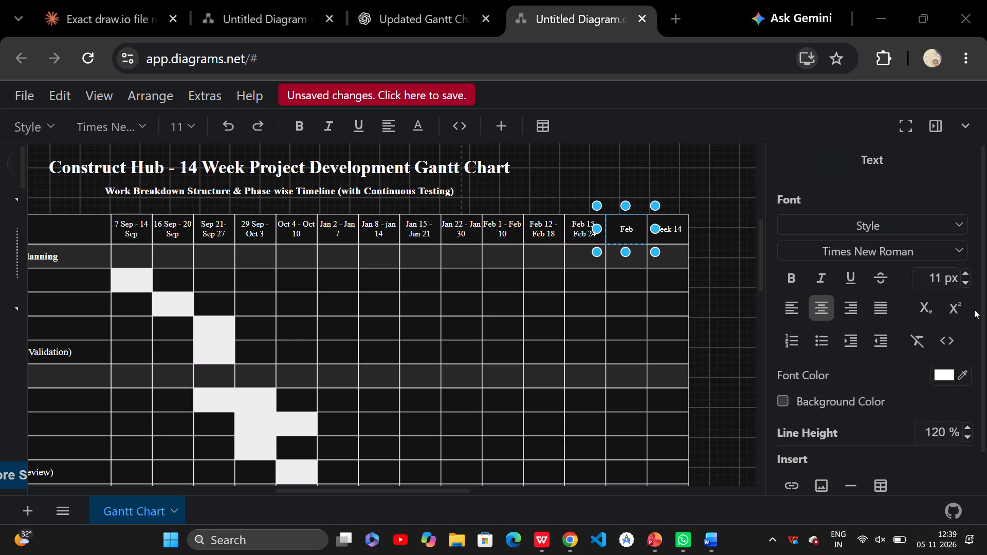
pyautogui.tripleClick(956, 262)
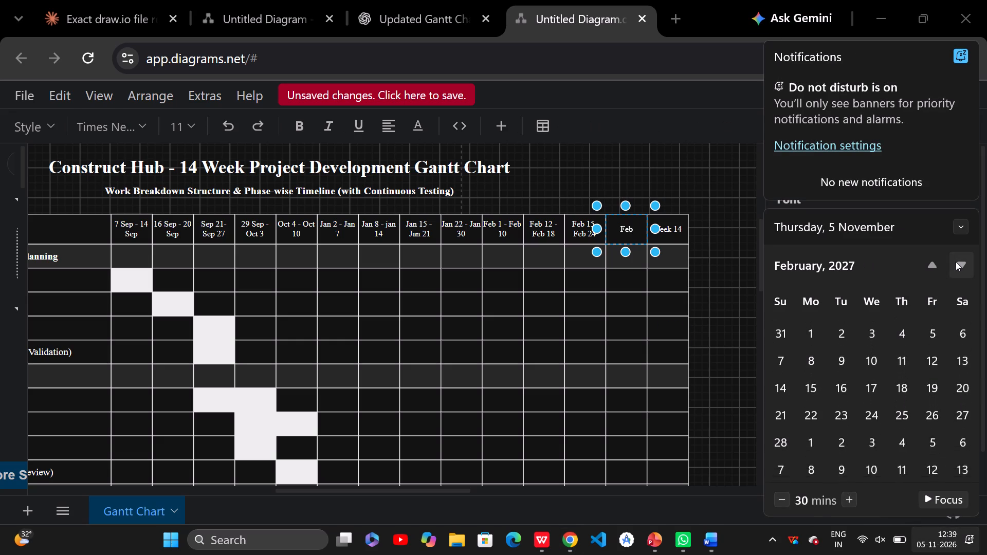
pyautogui.click(576, 240)
pyautogui.doubleClick(627, 234)
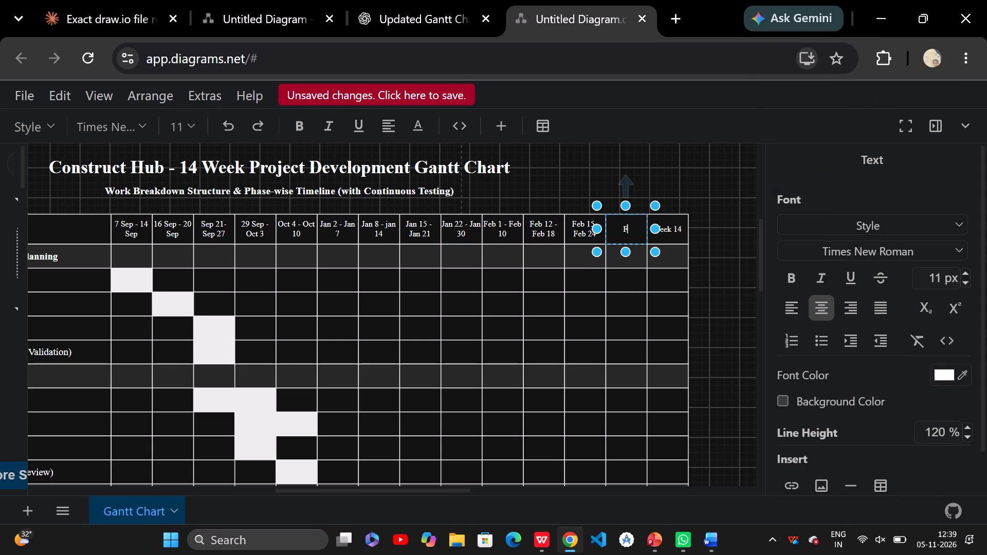
pyautogui.write('eb')
pyautogui.press('space')
pyautogui.write('25')
pyautogui.press('BackSpace')
pyautogui.press('8')
pyautogui.press('-')
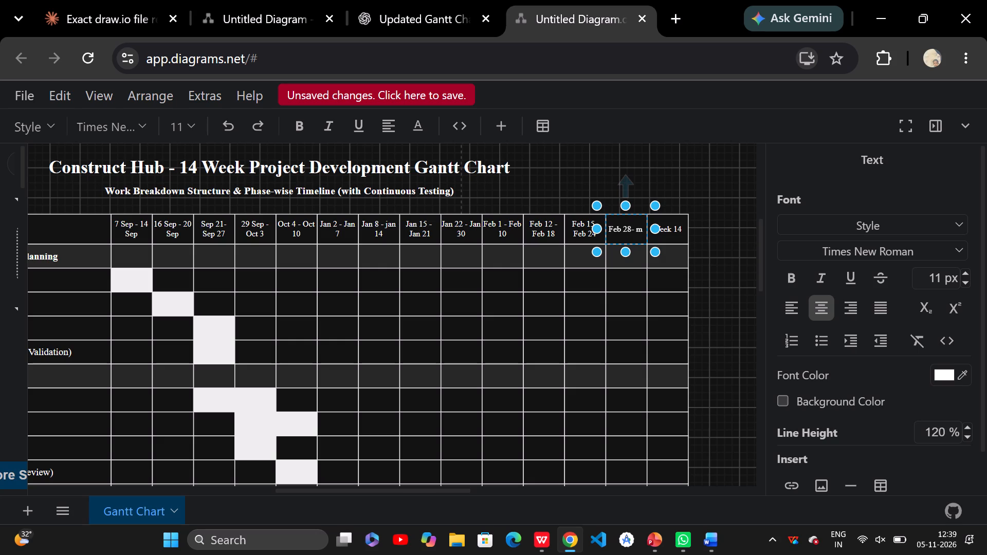
pyautogui.press('BackSpace')
pyautogui.write('ar')
pyautogui.press('space')
pyautogui.press('1')
pyautogui.press('BackSpace')
pyautogui.press('8')
pyautogui.press('BackSpace')
pyautogui.press('5')
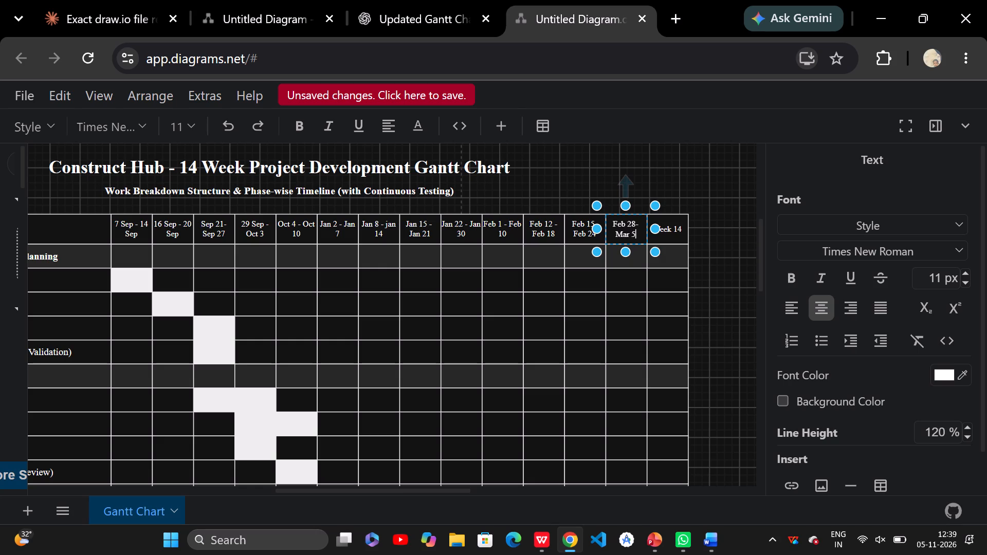
# Replace the "Week 14" header in the Gantt chart with "March 6 - March15".
pyautogui.tripleClick(665, 240)
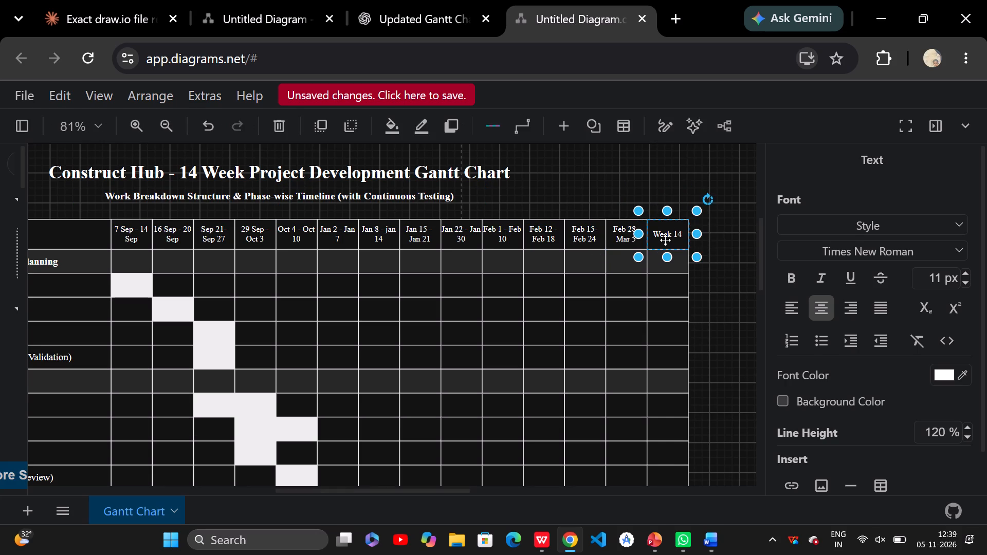
pyautogui.tripleClick(665, 235)
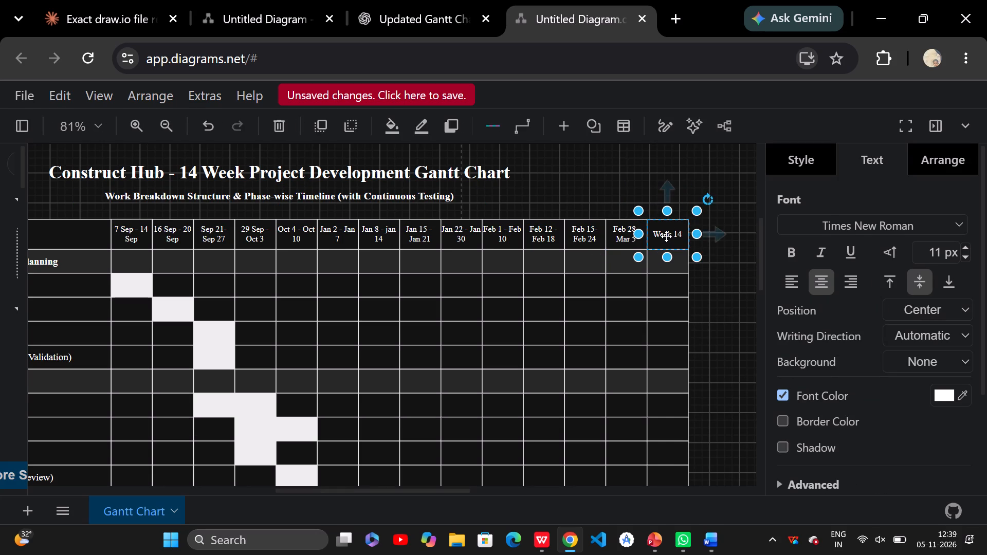
pyautogui.tripleClick(666, 236)
pyautogui.tripleClick(668, 235)
pyautogui.click(668, 235)
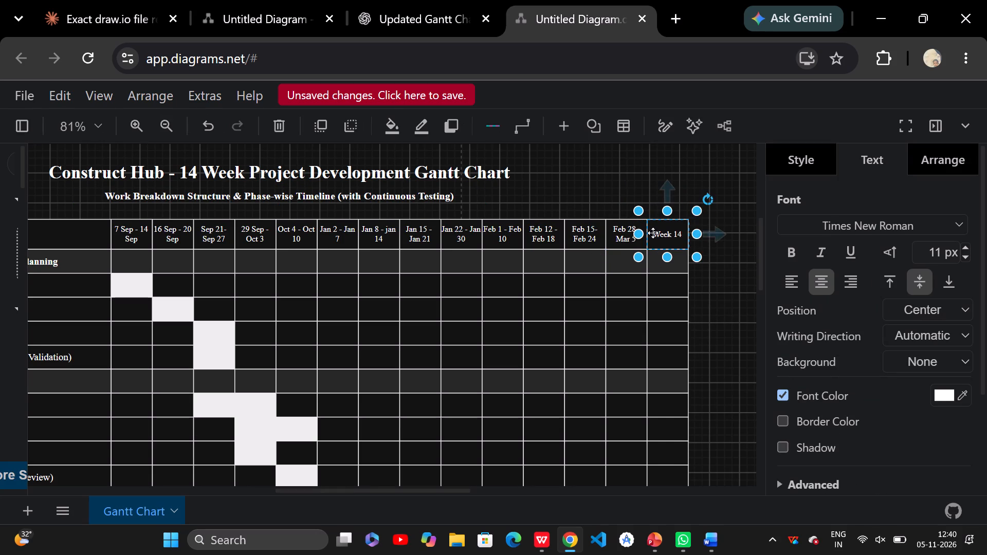
pyautogui.click(653, 232)
pyautogui.click(663, 235)
pyautogui.click(664, 239)
pyautogui.tripleClick(664, 238)
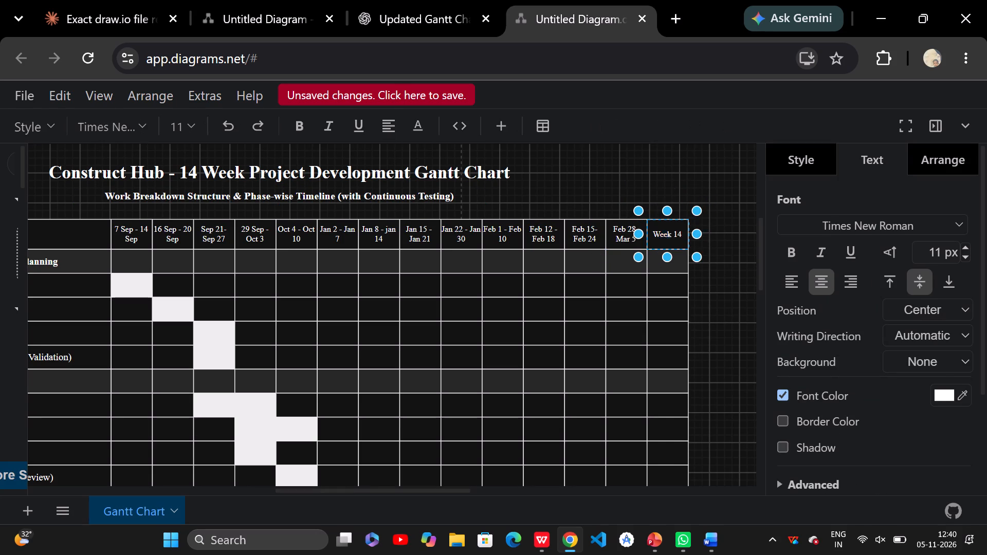
pyautogui.click(664, 236)
pyautogui.doubleClick(664, 236)
pyautogui.press('BackSpace')
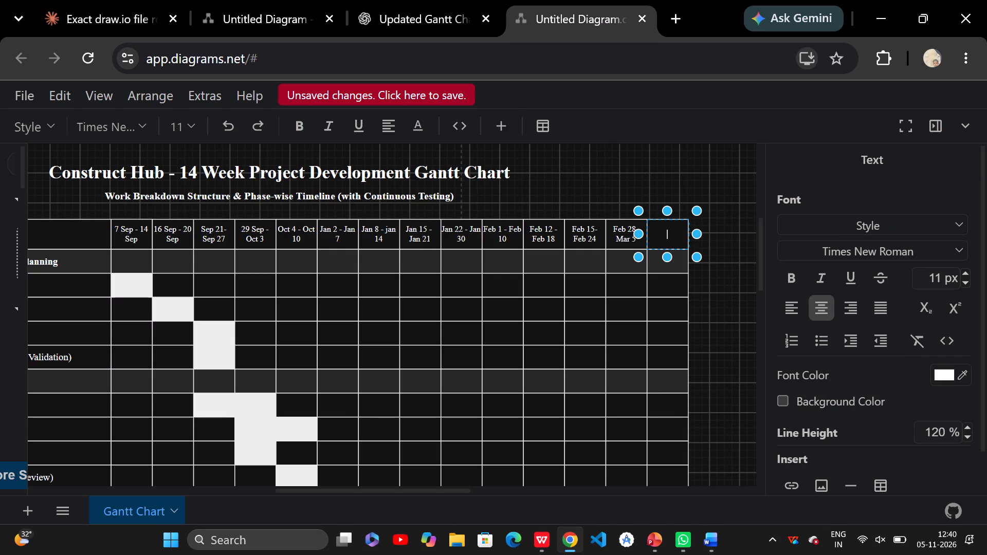
pyautogui.write('arx')
pyautogui.press('BackSpace')
pyautogui.write('ch')
pyautogui.press('space')
pyautogui.press('6')
pyautogui.press('space')
pyautogui.write('-')
pyautogui.press('space')
pyautogui.write('arch')
pyautogui.write('15')
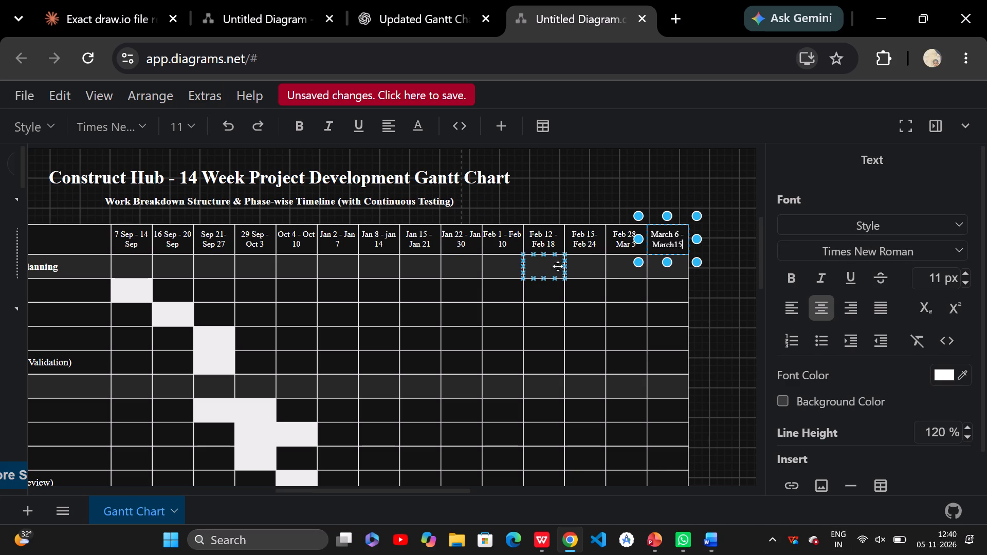
# Change the end date of the week header starting "Feb 28" to "Mar 7".
pyautogui.click(616, 240)
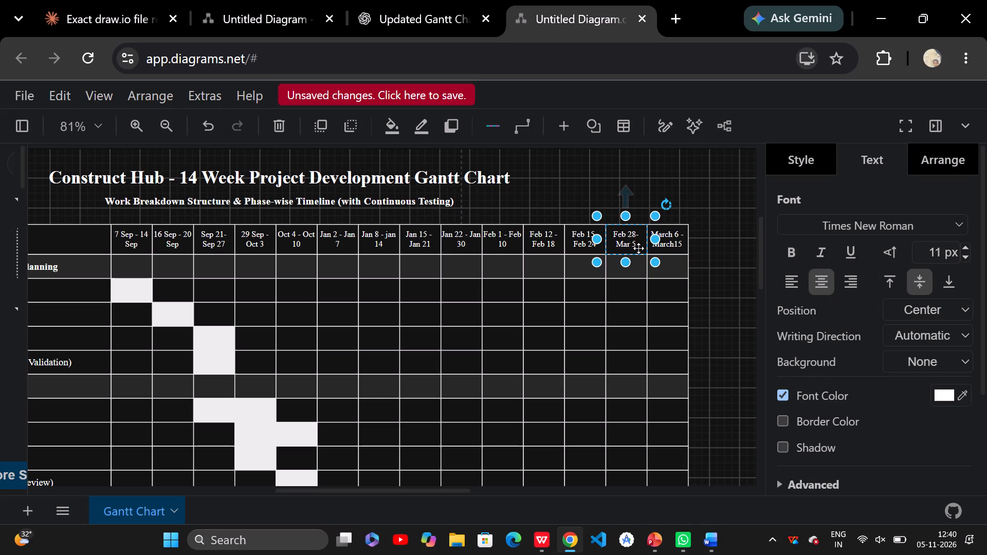
pyautogui.click(638, 244)
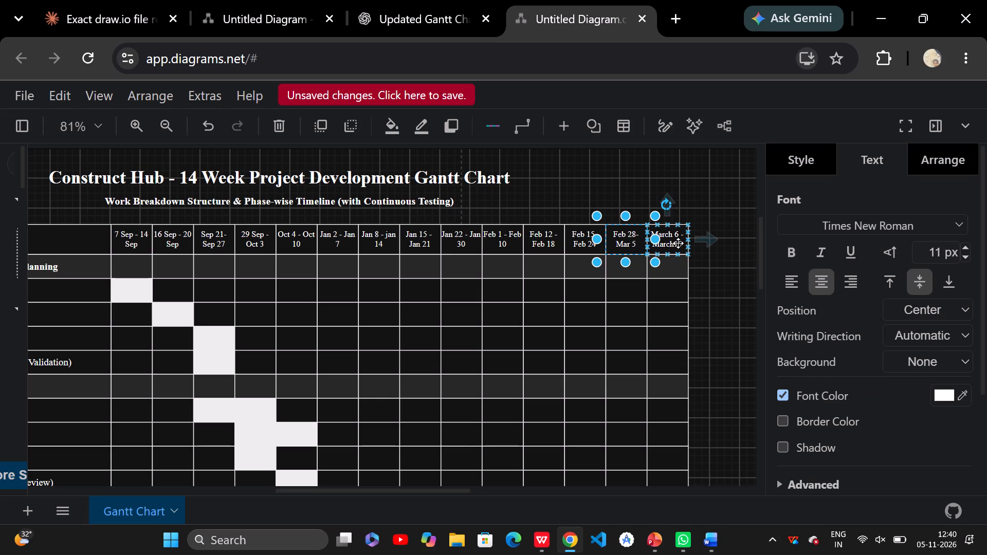
pyautogui.tripleClick(634, 245)
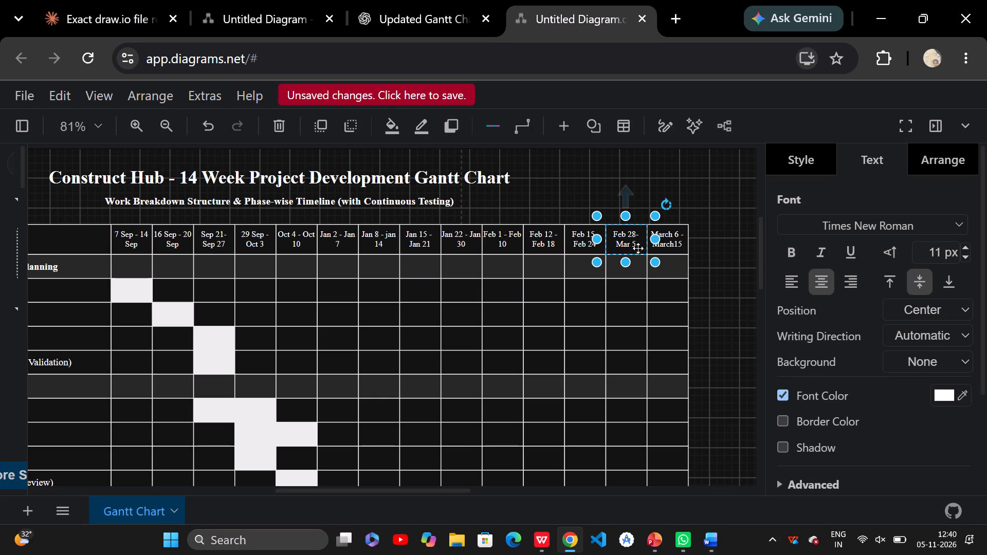
pyautogui.doubleClick(637, 246)
pyautogui.click(634, 245)
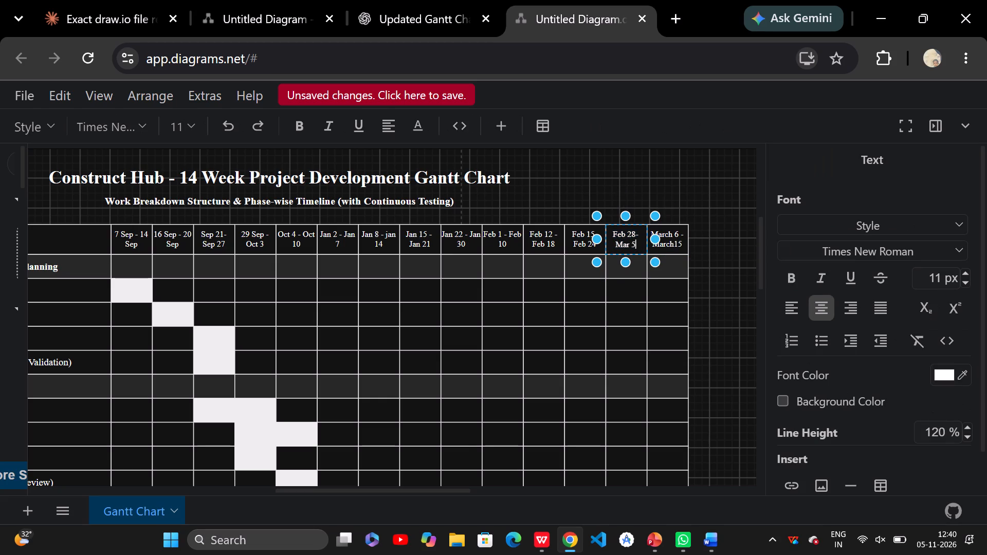
pyautogui.press('BackSpace')
pyautogui.press('7')
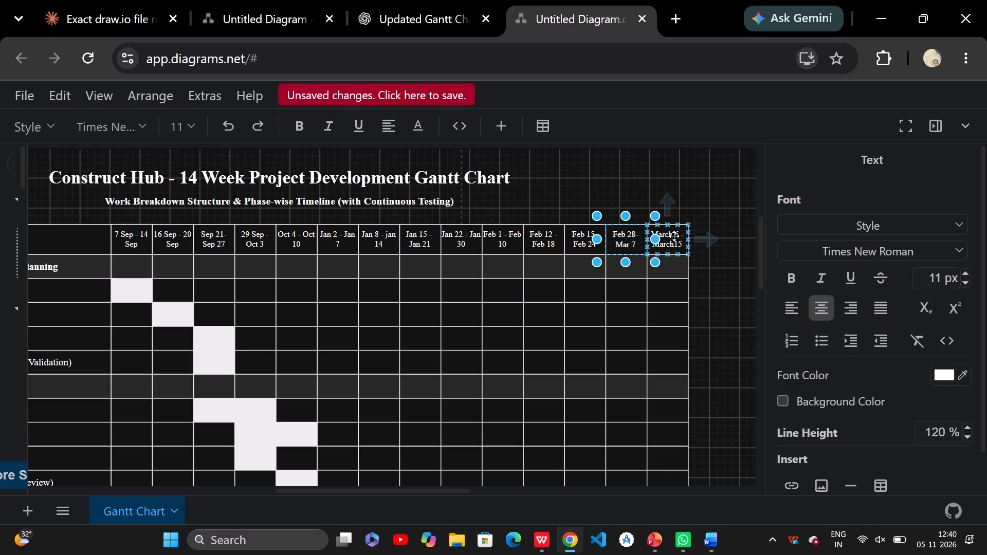
# Correct the last week header's dates and spacing so it reads "March 9 - March 19".
pyautogui.tripleClick(674, 236)
pyautogui.click(678, 234)
pyautogui.press('BackSpace')
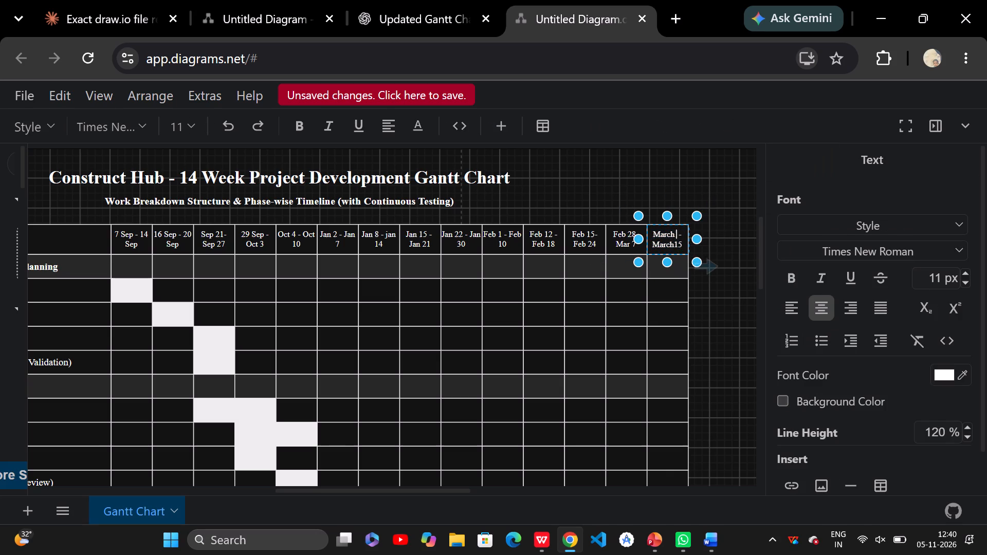
pyautogui.press('9')
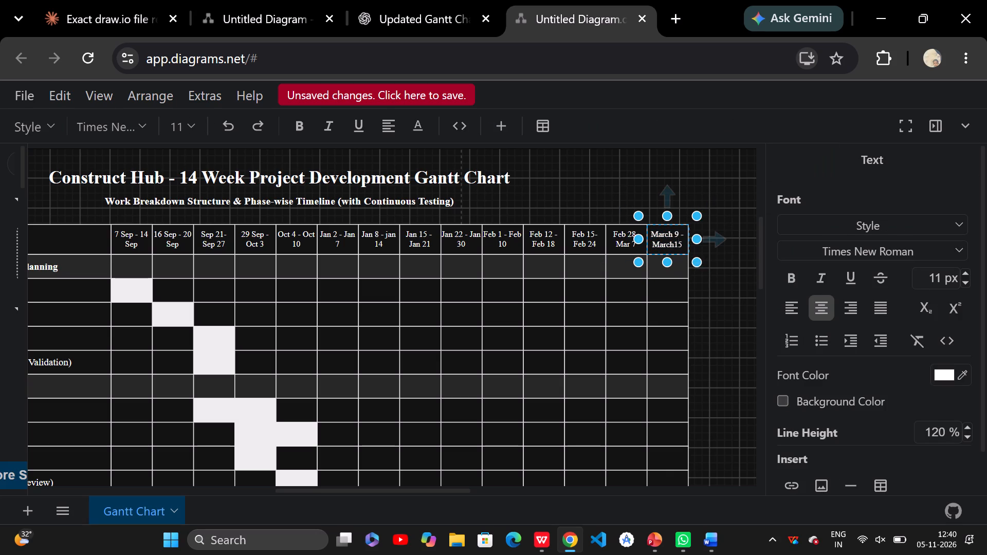
pyautogui.doubleClick(680, 246)
pyautogui.click(680, 246)
pyautogui.click(684, 246)
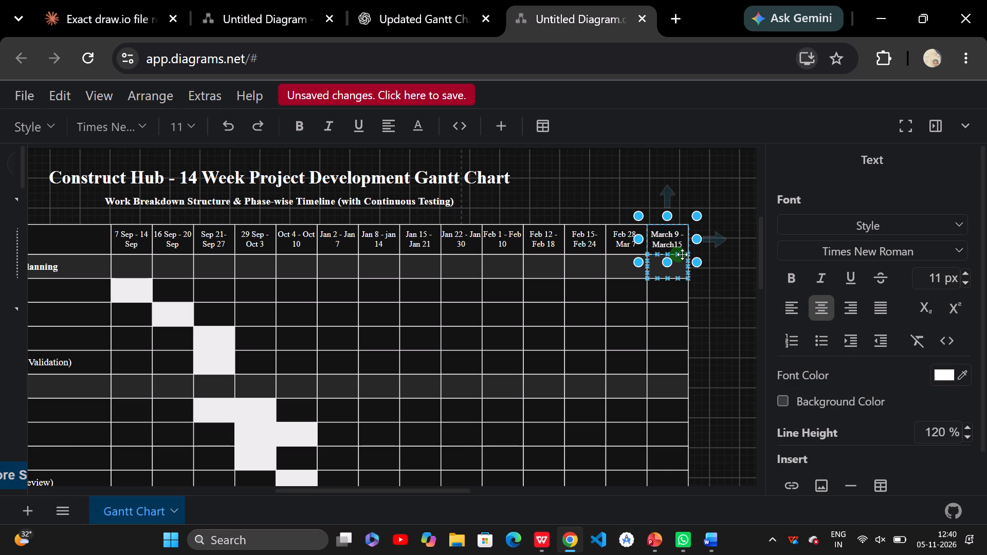
pyautogui.press('BackSpace')
pyautogui.press('9')
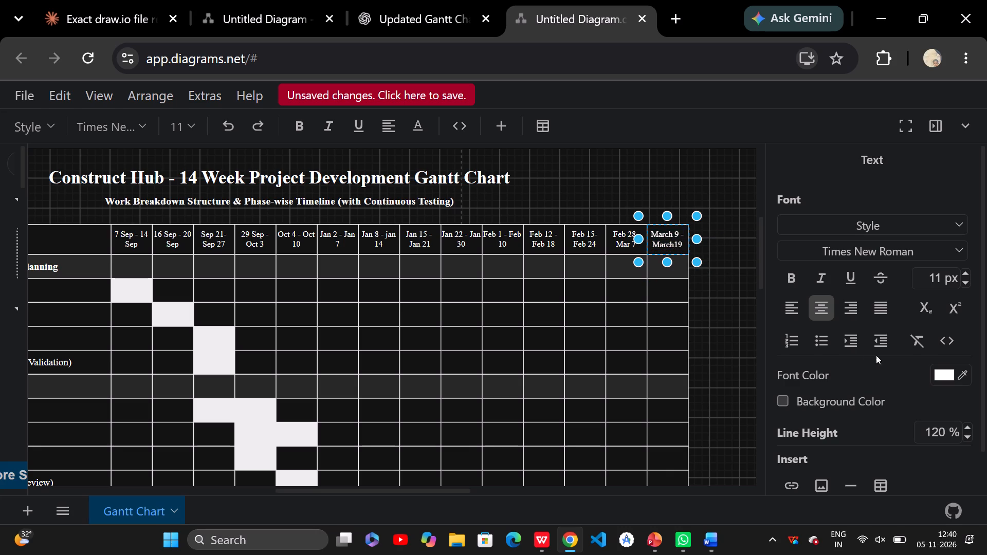
pyautogui.press('Left')
pyautogui.press('Left')
pyautogui.press('space')
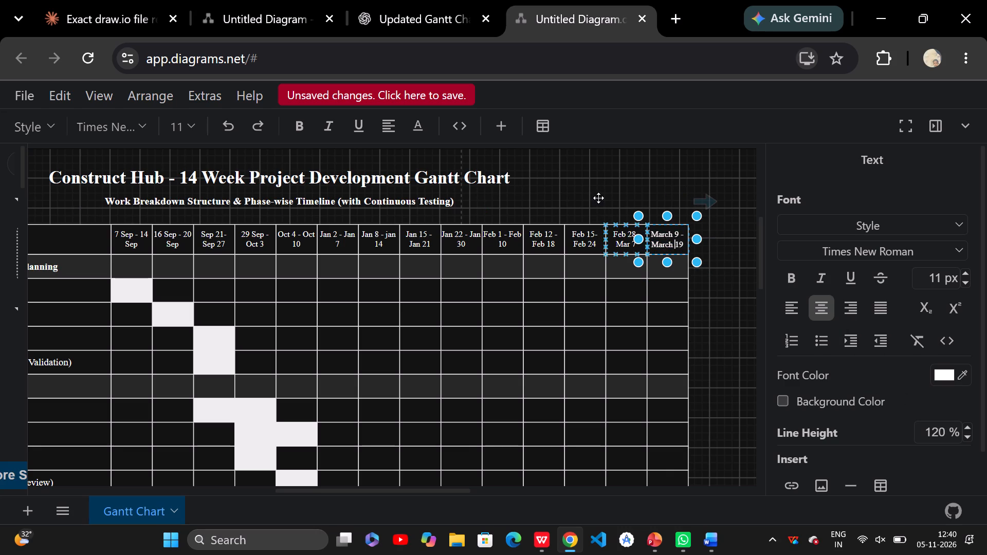
# Rewrite the third week header in day-first format as "21 Sep - 27 Sep".
pyautogui.click(131, 241)
pyautogui.click(184, 251)
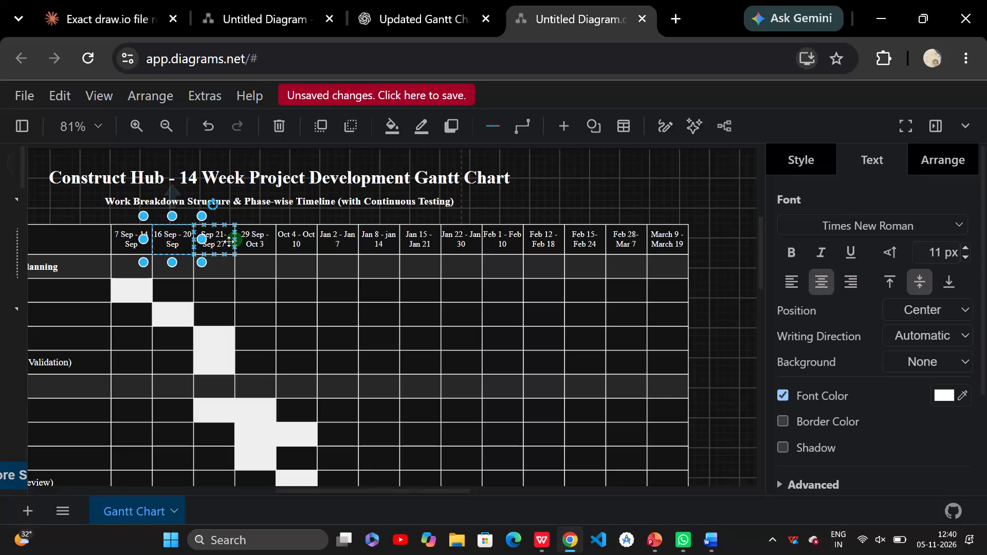
pyautogui.click(229, 242)
pyautogui.tripleClick(217, 233)
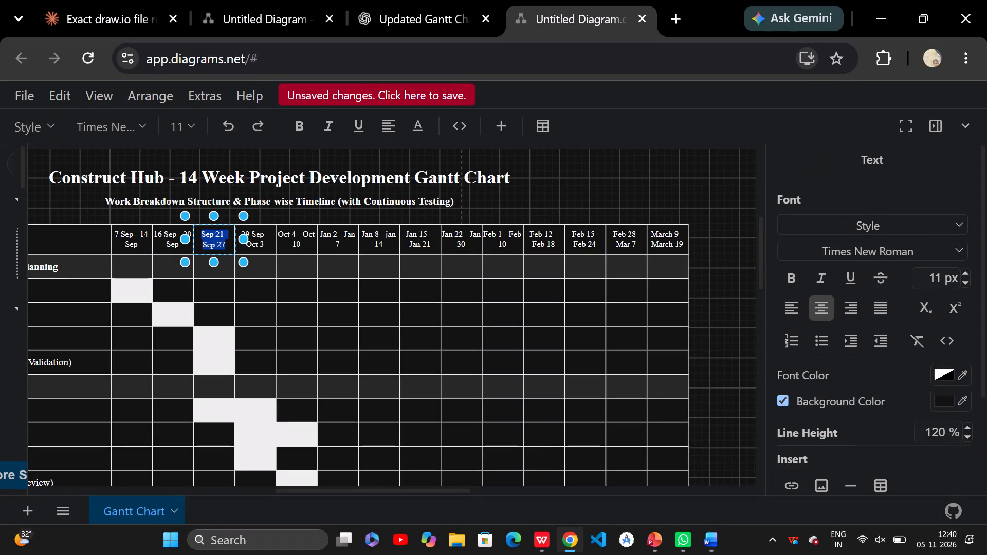
pyautogui.click(217, 235)
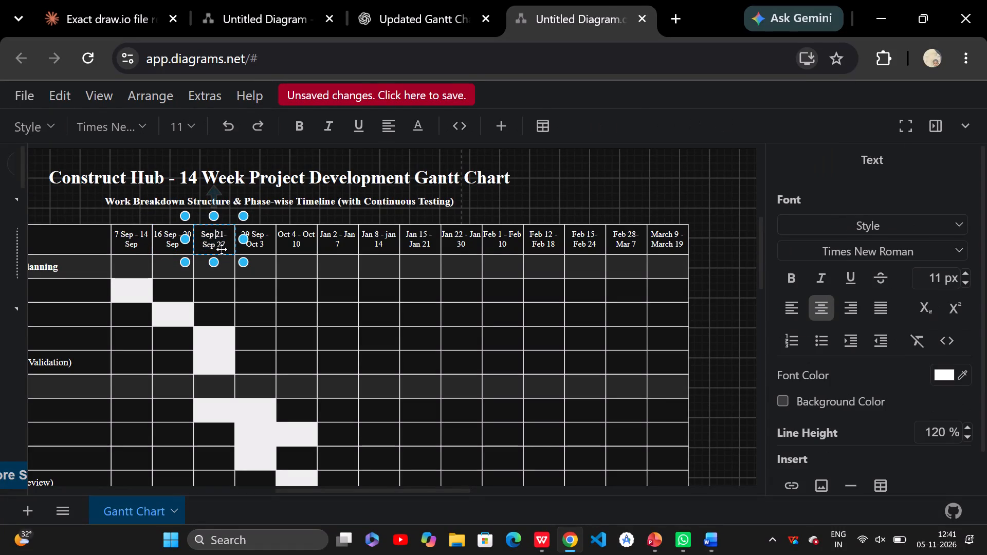
pyautogui.press('BackSpace')
pyautogui.press('BackSpace')
pyautogui.press('BackSpace')
pyautogui.press('BackSpace')
pyautogui.press('Right')
pyautogui.press('Right')
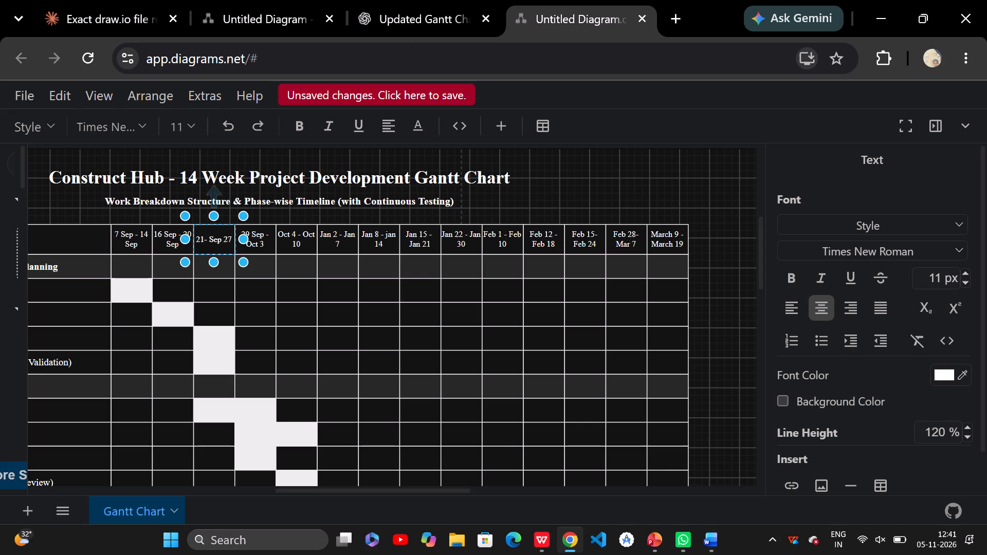
pyautogui.write('ep')
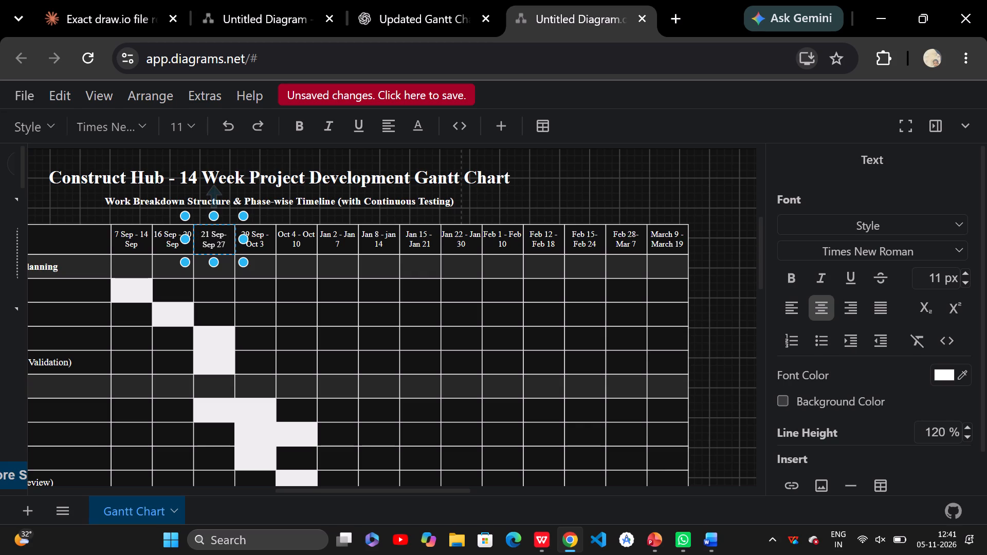
pyautogui.press('space')
pyautogui.press('Down')
pyautogui.press('Left')
pyautogui.press('Left')
pyautogui.press('BackSpace')
pyautogui.press('BackSpace')
pyautogui.press('BackSpace')
pyautogui.press('BackSpace')
pyautogui.press('Right')
pyautogui.press('Right')
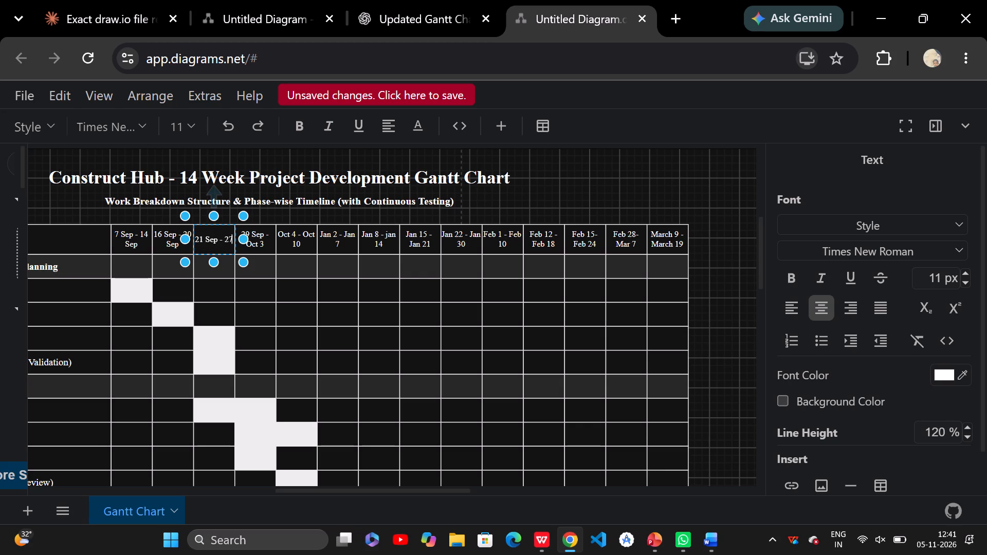
pyautogui.press('s')
pyautogui.write('ep')
pyautogui.press('Right')
# Put the end date of the fourth week header in day-first format so it reads "29 Sep - 3 Oct".
pyautogui.click(261, 242)
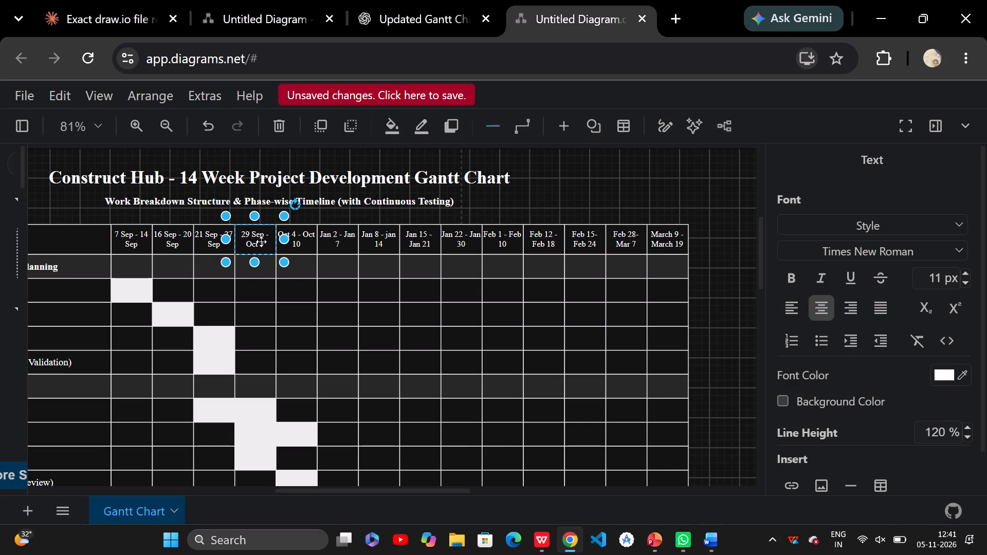
pyautogui.tripleClick(263, 242)
pyautogui.click(263, 242)
pyautogui.click(264, 244)
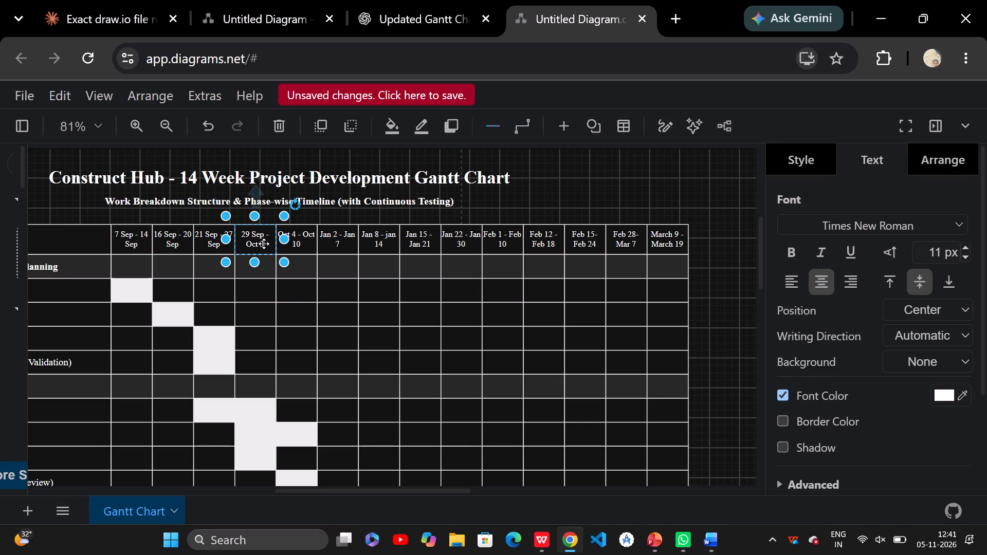
pyautogui.tripleClick(251, 240)
pyautogui.click(251, 240)
pyautogui.click(252, 236)
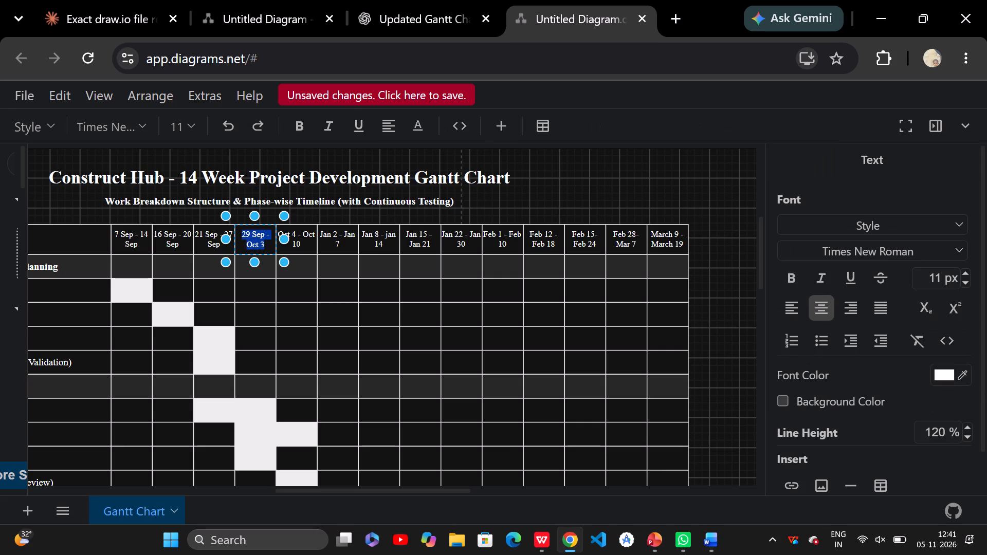
pyautogui.click(259, 243)
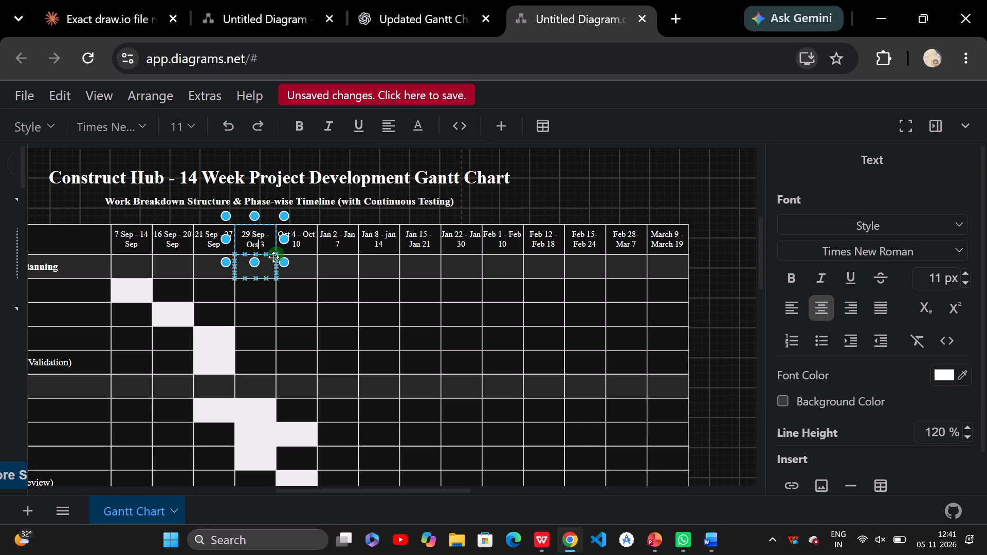
pyautogui.press('BackSpace')
pyautogui.press('BackSpace')
pyautogui.press('BackSpace')
pyautogui.press('Right')
pyautogui.press('Right')
pyautogui.press('Left')
pyautogui.press('Left')
pyautogui.press('Right')
pyautogui.press('BackSpace')
pyautogui.press('Right')
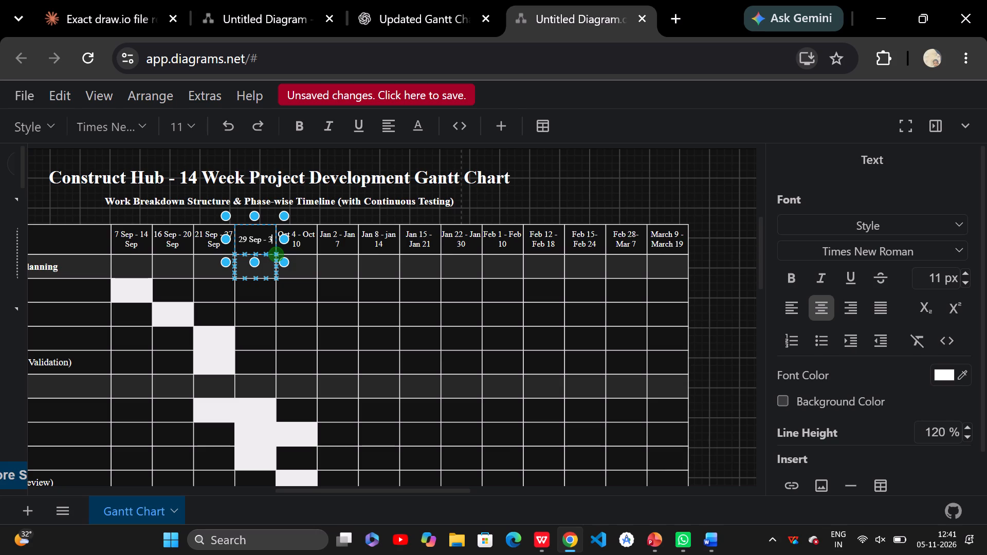
pyautogui.press('space')
pyautogui.write('ct')
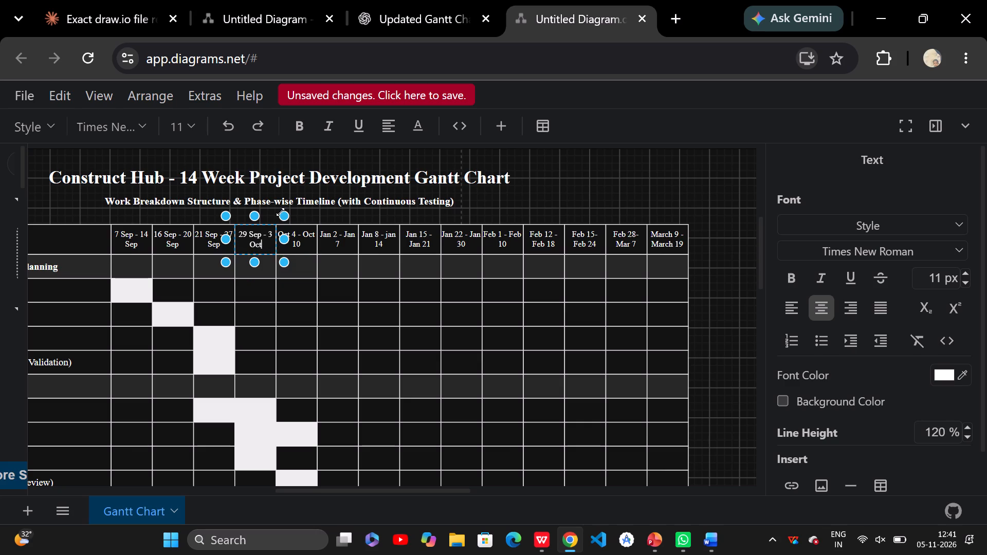
# Rewrite the fifth week header in day-first format as "4 Oct - 10 Oct".
pyautogui.click(302, 235)
pyautogui.click(293, 233)
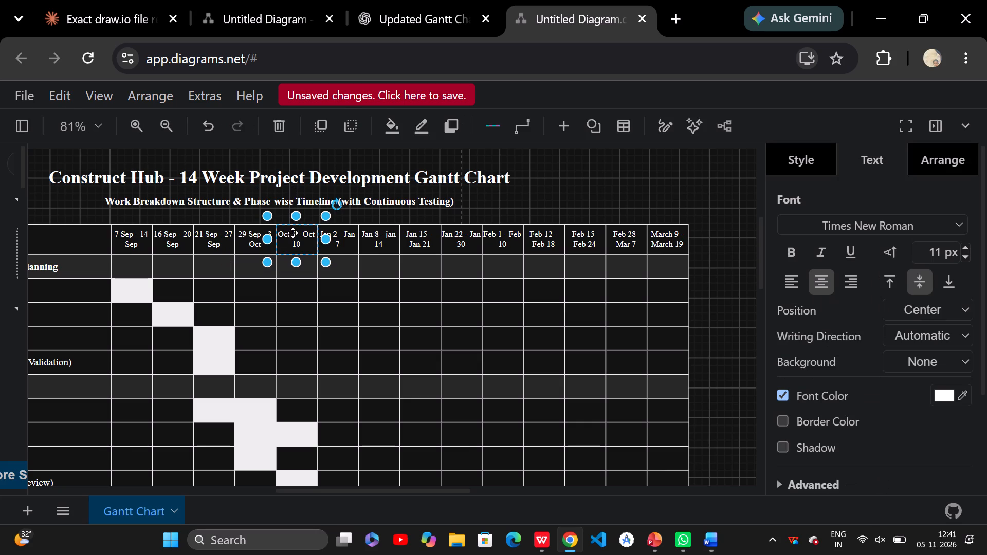
pyautogui.tripleClick(289, 233)
pyautogui.click(289, 233)
pyautogui.tripleClick(290, 234)
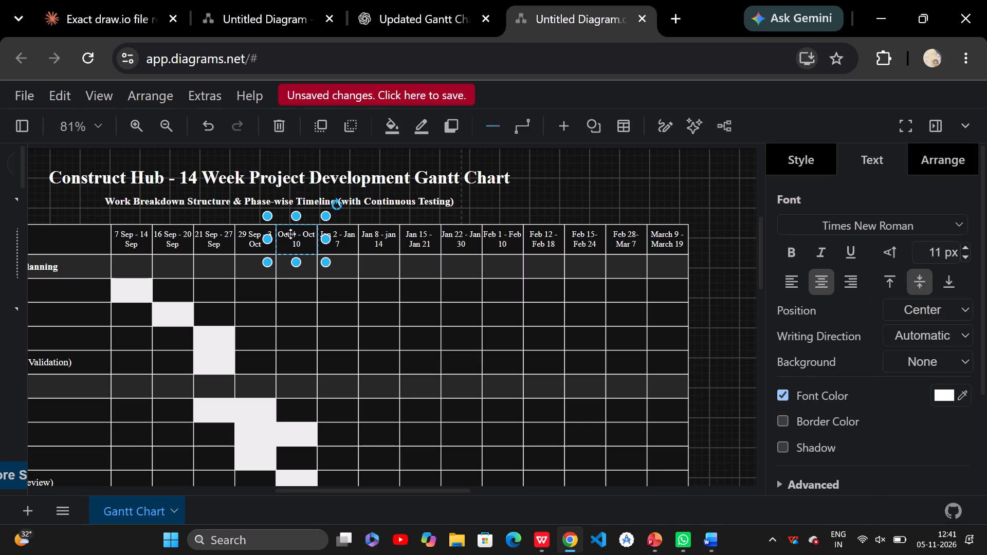
pyautogui.tripleClick(293, 238)
pyautogui.click(293, 238)
pyautogui.click(290, 235)
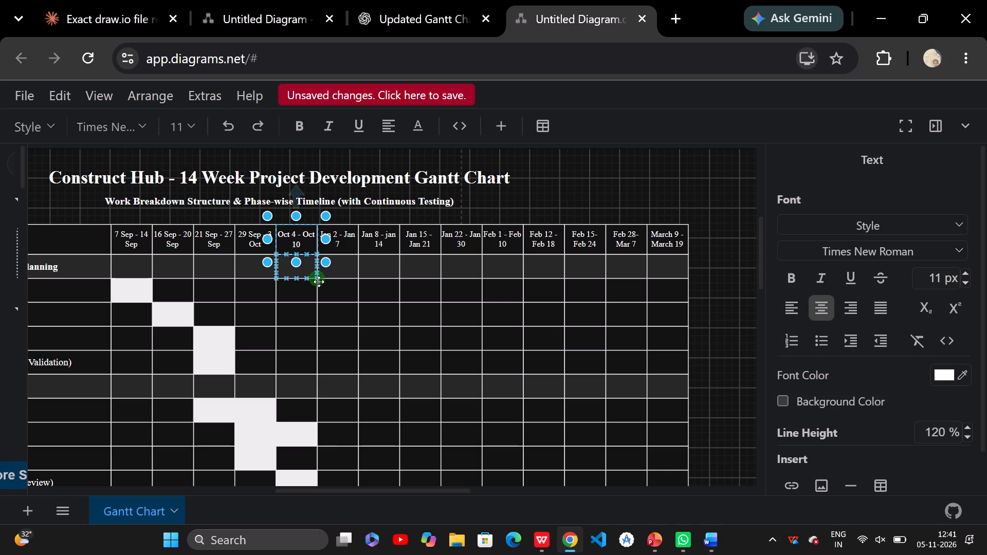
pyautogui.press('BackSpace')
pyautogui.press('BackSpace')
pyautogui.press('BackSpace')
pyautogui.press('Right')
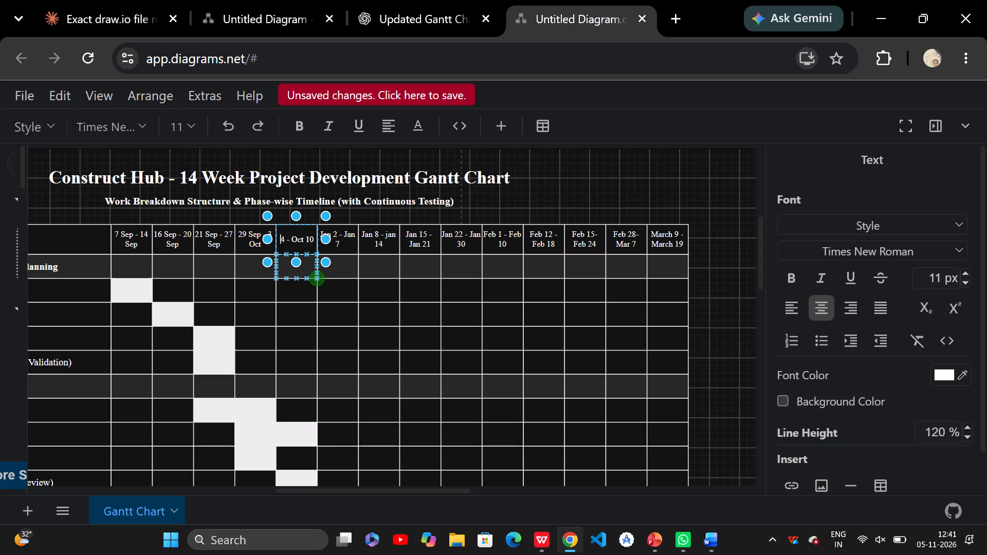
pyautogui.press('Right')
pyautogui.press('space')
pyautogui.press('Down')
pyautogui.press('Right')
pyautogui.press('Up')
pyautogui.press('Right')
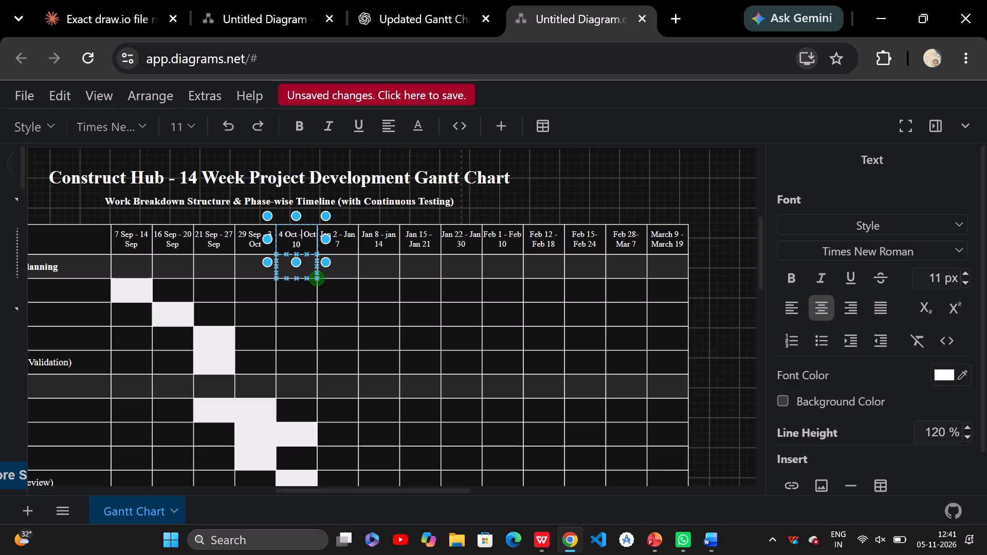
pyautogui.press('space')
pyautogui.write('10')
pyautogui.press('Down')
pyautogui.press('BackSpace')
pyautogui.press('BackSpace')
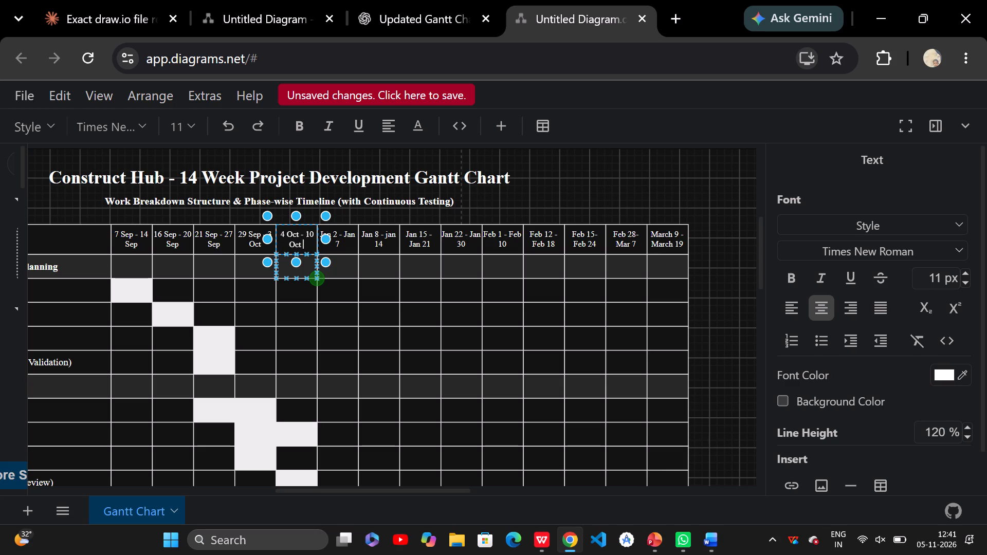
pyautogui.press('Right')
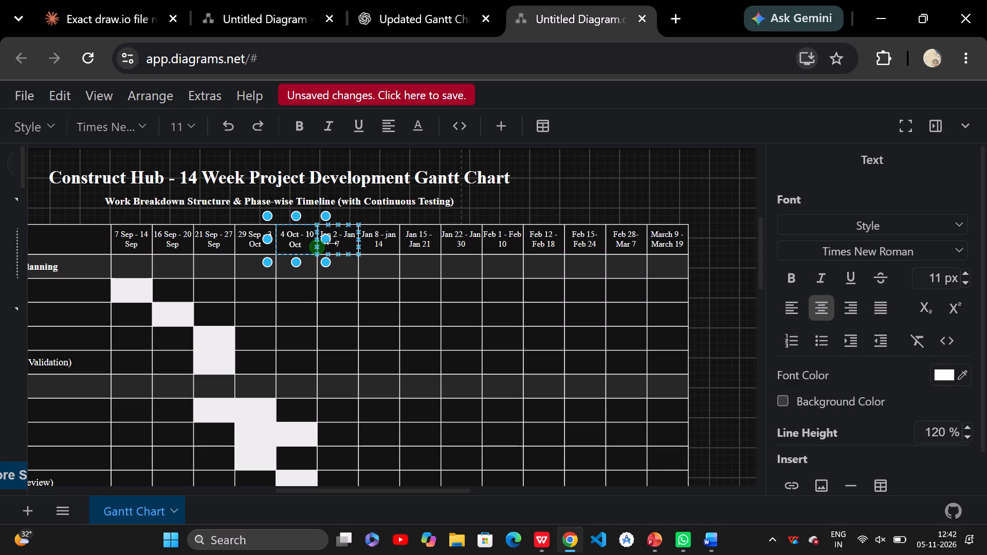
# Rewrite the sixth week header in day-first format as "2 Jan - 7 Jan".
pyautogui.click(342, 242)
pyautogui.tripleClick(330, 236)
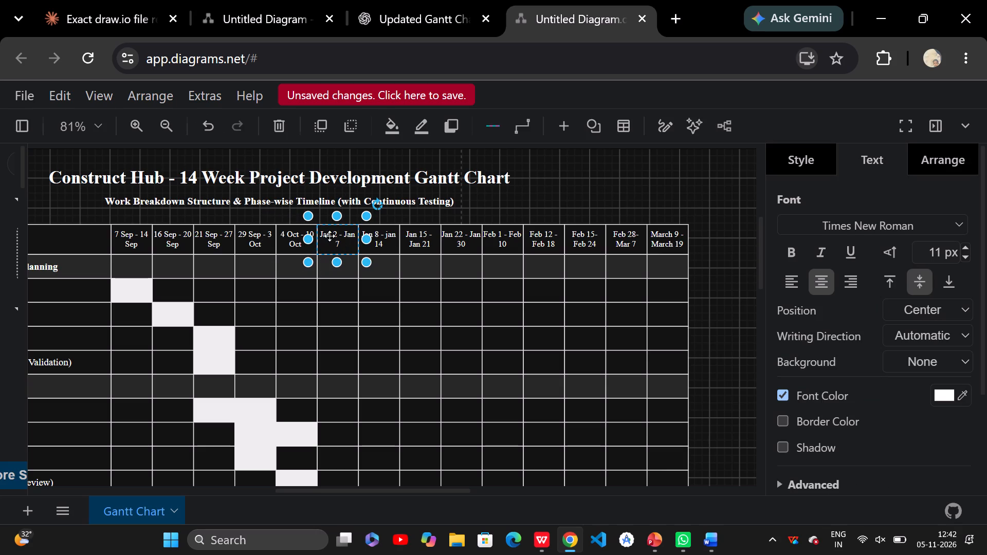
pyautogui.click(330, 236)
pyautogui.tripleClick(331, 236)
pyautogui.tripleClick(338, 233)
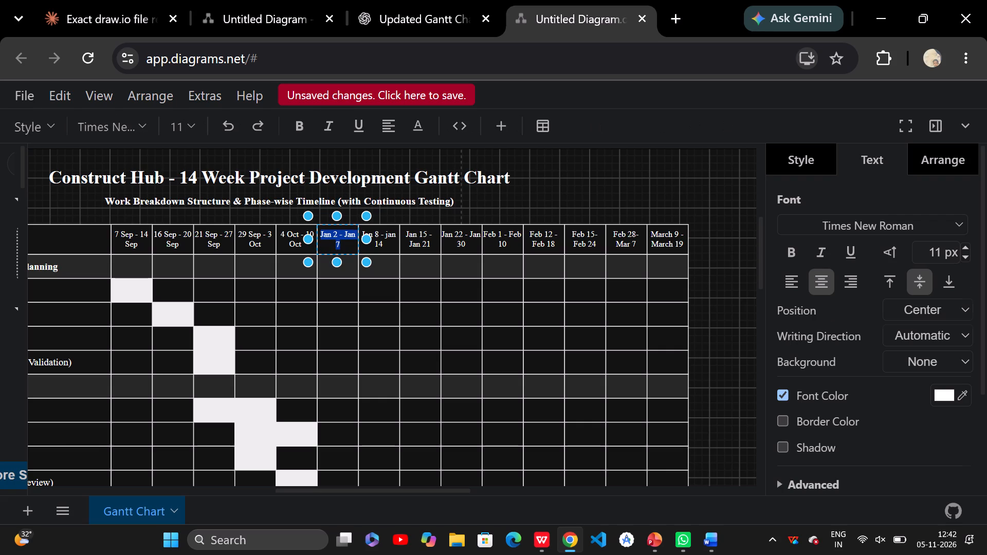
pyautogui.click(338, 235)
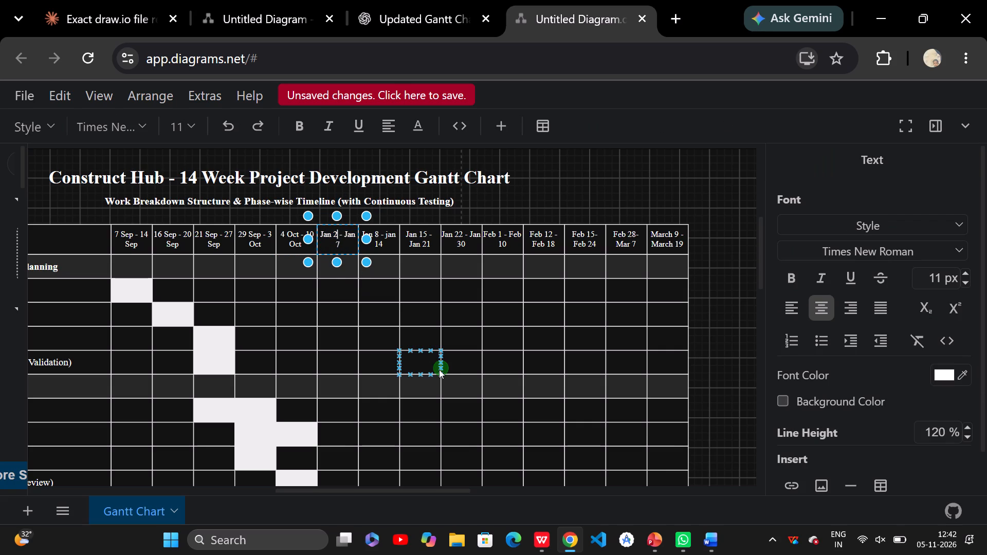
pyautogui.press('Left')
pyautogui.press('Left')
pyautogui.press('Left')
pyautogui.press('Left')
pyautogui.press('Left')
pyautogui.write('2')
pyautogui.press('space')
pyautogui.press('Right')
pyautogui.press('Right')
pyautogui.press('Right')
pyautogui.press('Right')
pyautogui.press('Right')
pyautogui.press('BackSpace')
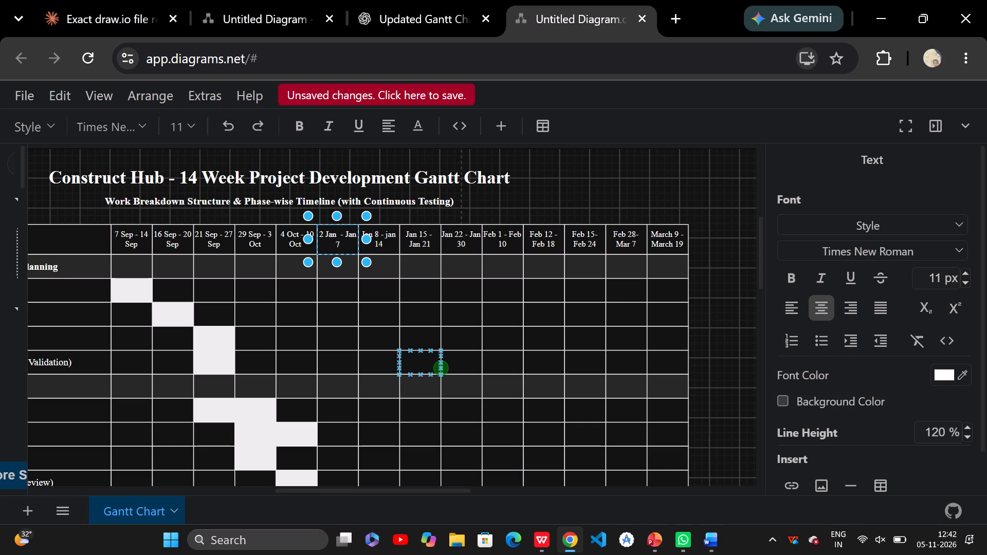
pyautogui.press('Right')
pyautogui.press('Right')
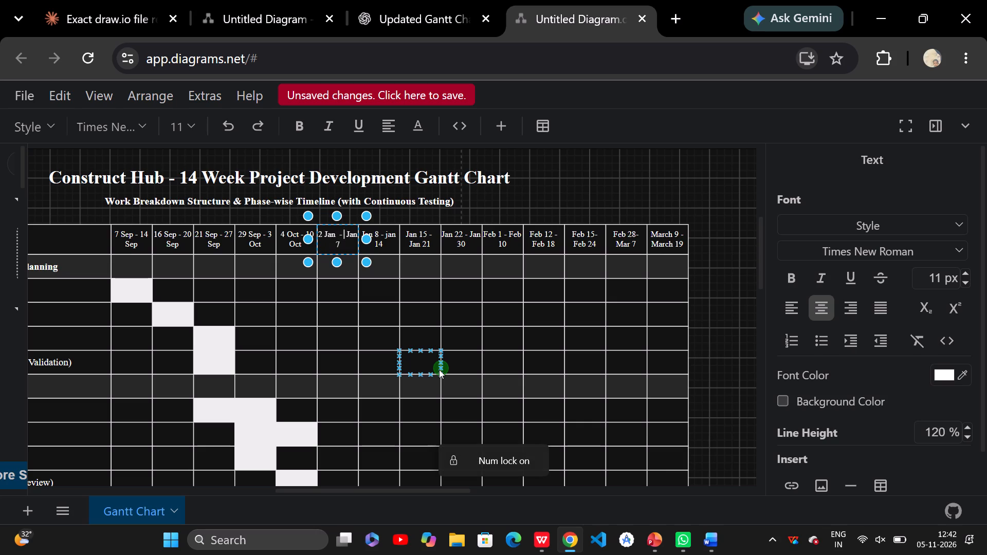
pyautogui.press('7')
pyautogui.press('Down')
pyautogui.press('BackSpace')
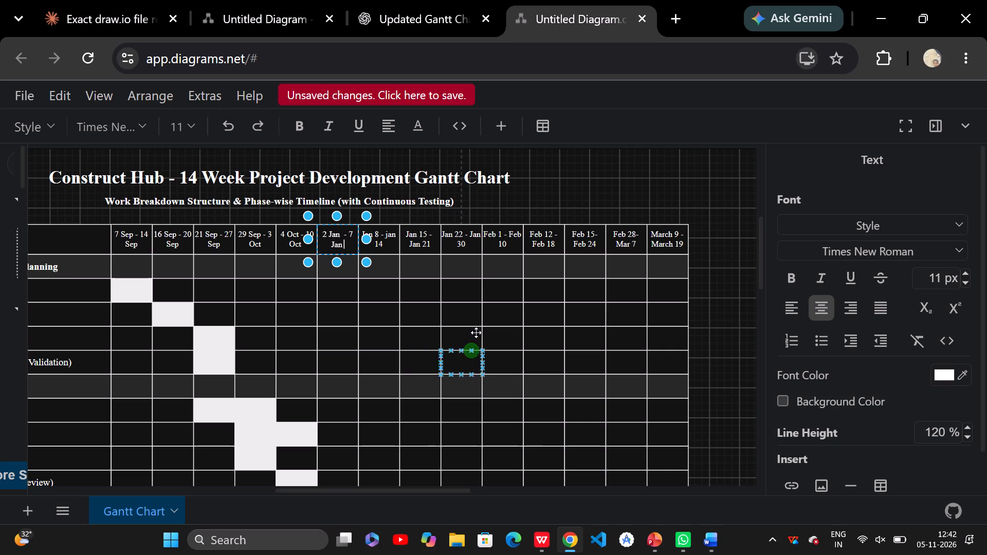
# Rewrite the start date of the seventh week header in day-first format as "8 Jan".
pyautogui.click(395, 242)
pyautogui.click(395, 242)
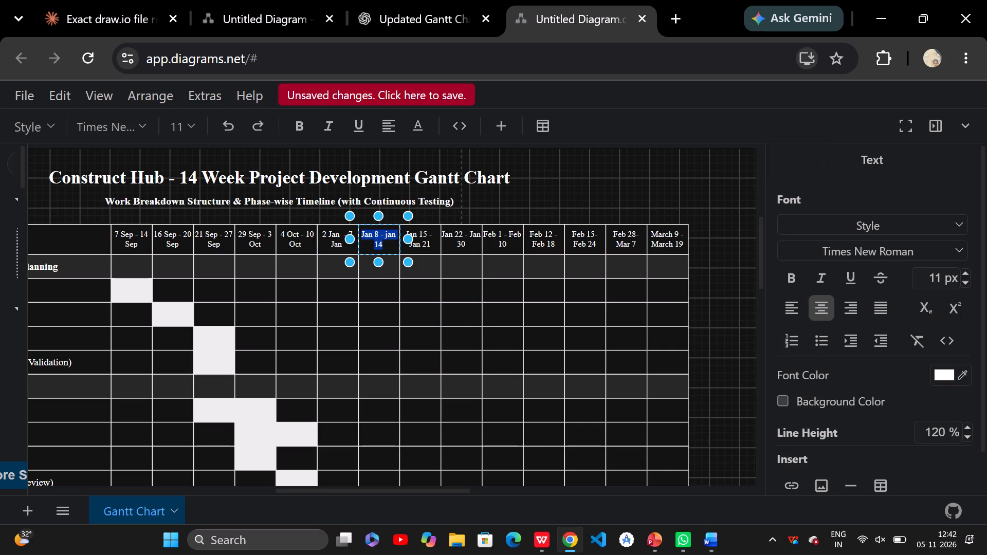
pyautogui.click(387, 237)
pyautogui.click(374, 234)
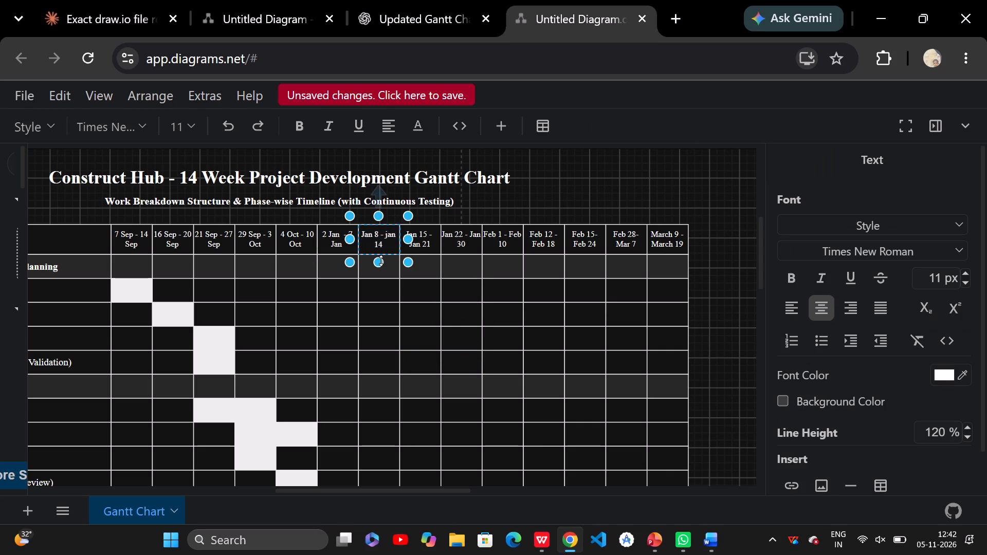
pyautogui.press('BackSpace')
pyautogui.press('BackSpace')
pyautogui.press('BackSpace')
pyautogui.press('BackSpace')
pyautogui.press('Right')
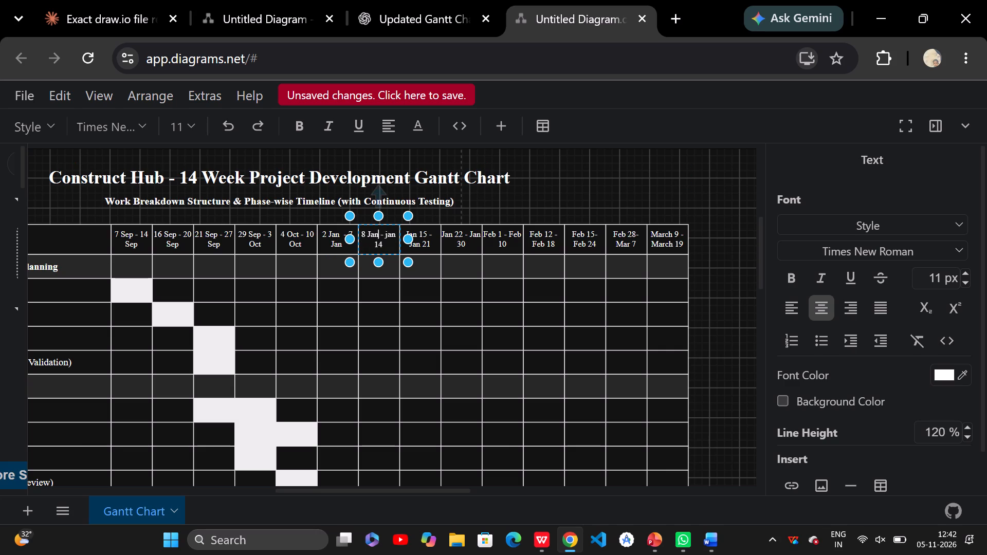
# Rewrite the end date of the seventh week header in day-first format so it reads "8 Jan - 14 Jan".
pyautogui.click(387, 242)
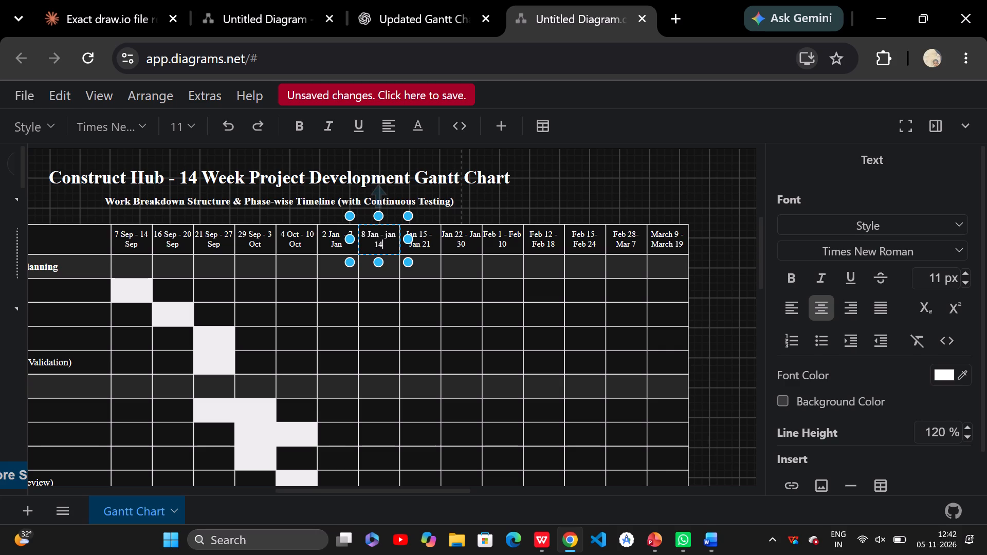
pyautogui.click(385, 234)
pyautogui.press('Right')
pyautogui.press('Left')
pyautogui.press('space')
pyautogui.write('14')
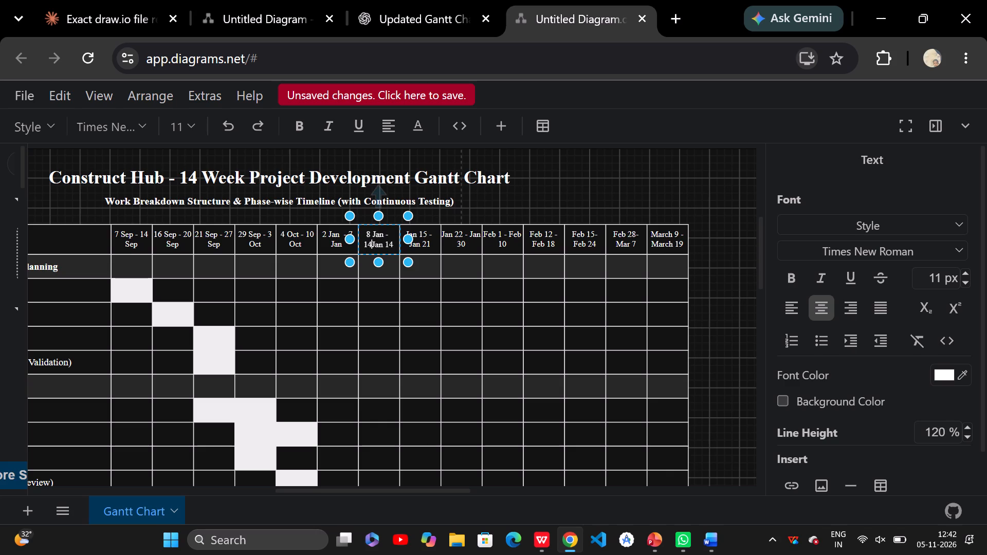
pyautogui.press('space')
pyautogui.press('Right')
pyautogui.press('Right')
pyautogui.press('Right')
pyautogui.press('Right')
pyautogui.press('Right')
pyautogui.press('Right')
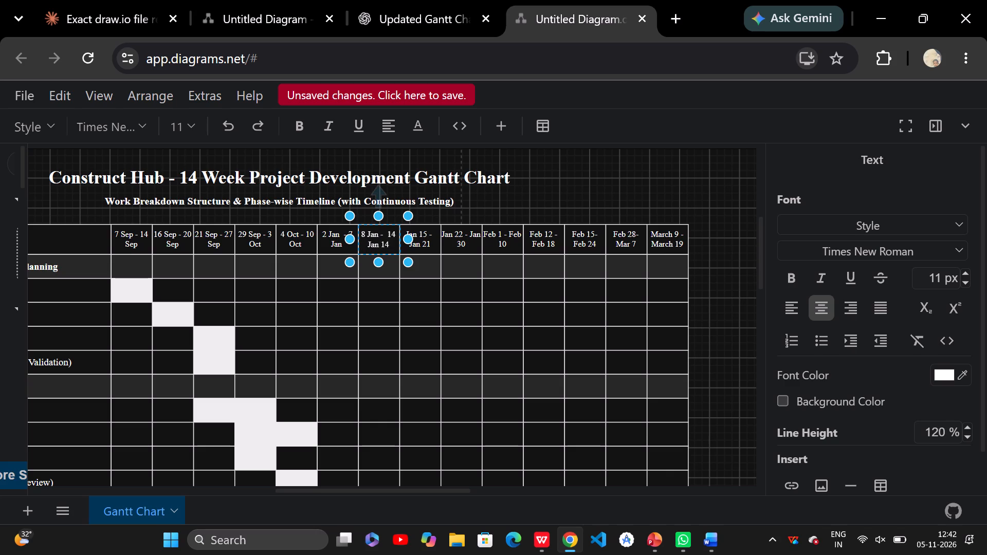
pyautogui.press('BackSpace')
pyautogui.press('BackSpace')
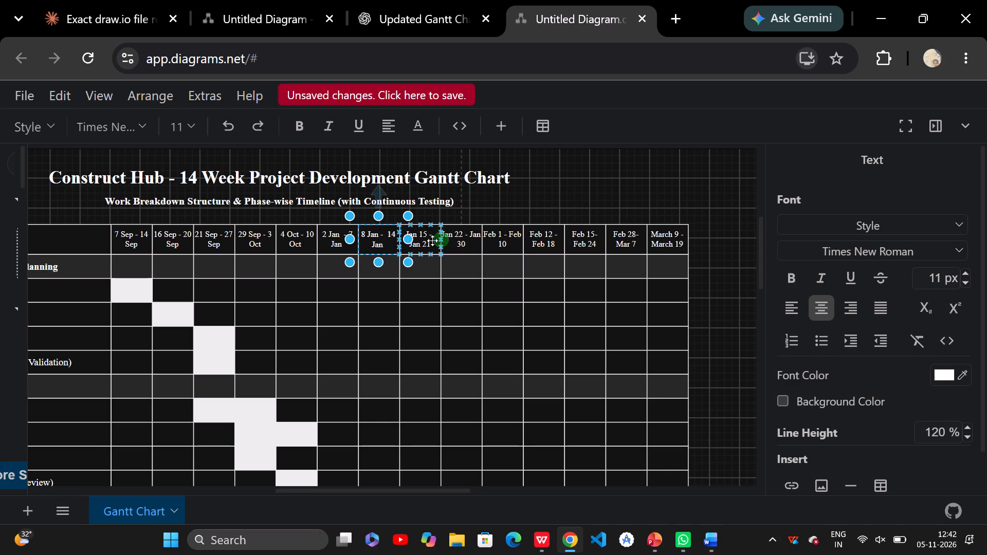
# Add "Jan" after the 15 in the start date of the eighth week header.
pyautogui.tripleClick(428, 240)
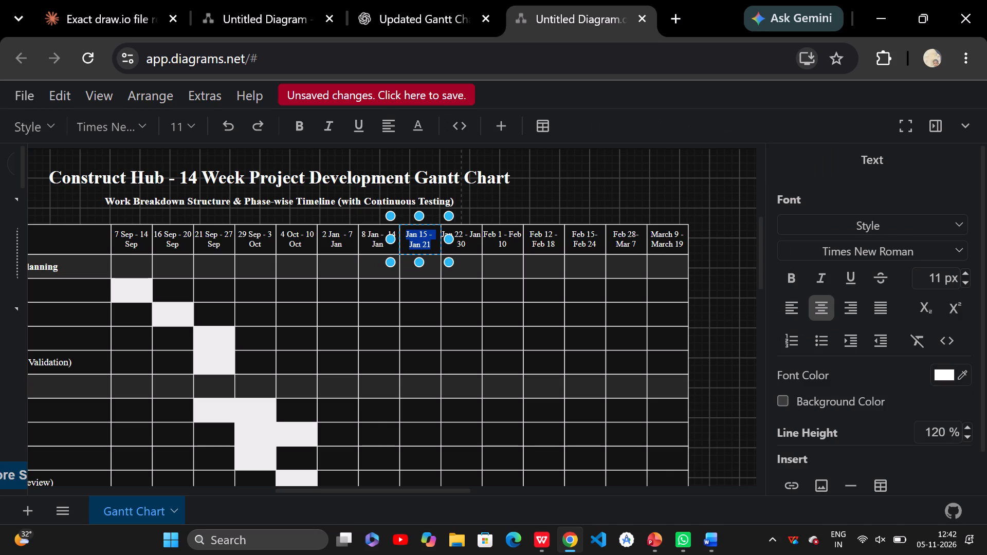
pyautogui.click(425, 236)
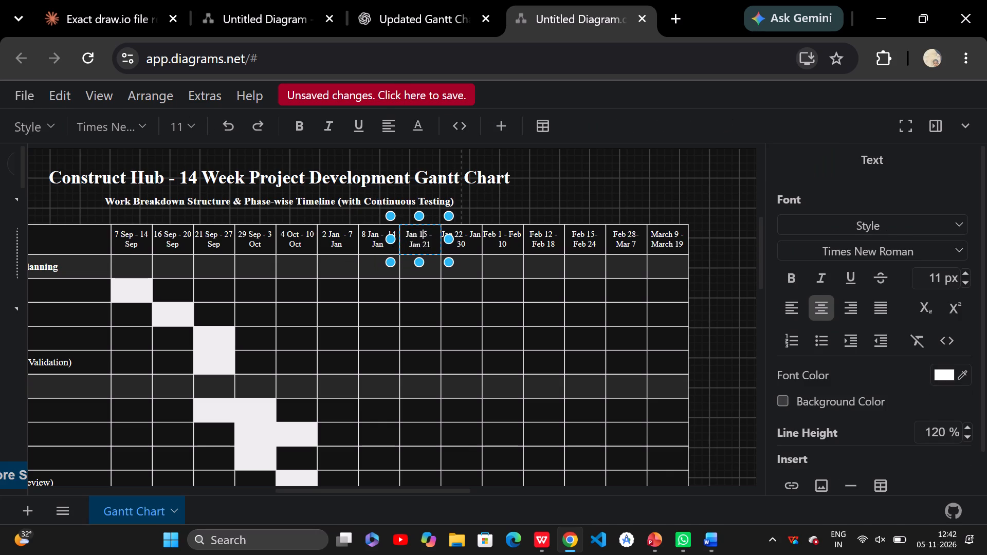
pyautogui.press('Right')
pyautogui.press('space')
pyautogui.write('an')
# Rewrite the end date of the eighth week header in day-first format as "21 Jan".
pyautogui.press('Down')
pyautogui.press('Left')
pyautogui.press('Left')
pyautogui.press('Left')
pyautogui.press('Left')
pyautogui.press('Left')
pyautogui.press('Left')
pyautogui.press('1')
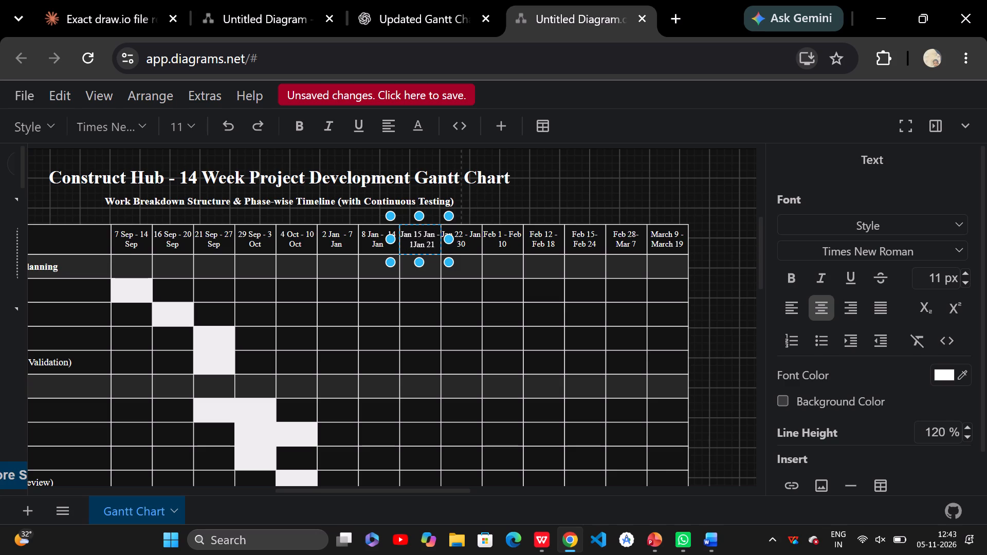
pyautogui.press('space')
pyautogui.press('BackSpace')
pyautogui.press('BackSpace')
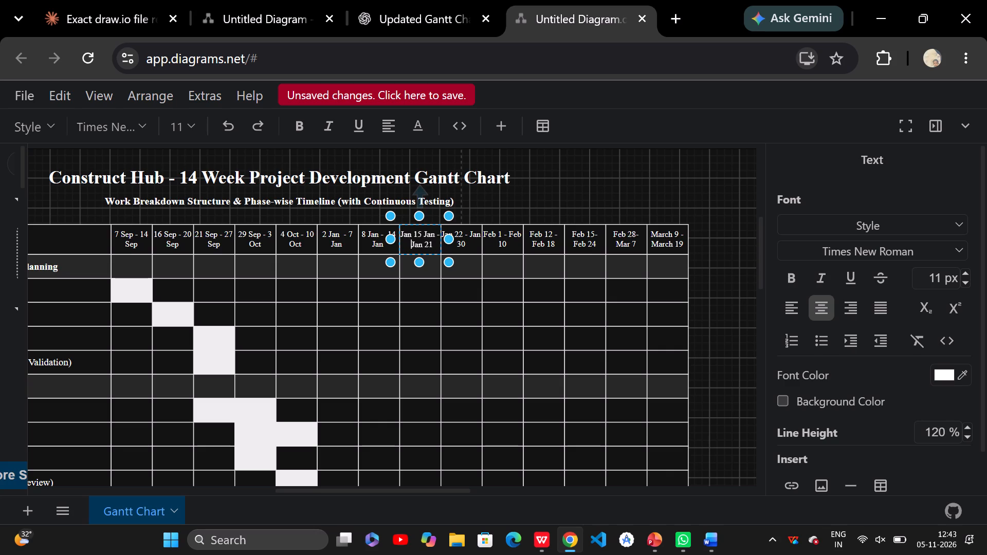
pyautogui.write('21')
pyautogui.press('space')
pyautogui.press('Right')
pyautogui.press('Right')
pyautogui.press('Right')
pyautogui.press('Right')
pyautogui.press('Right')
pyautogui.press('Right')
pyautogui.press('BackSpace')
pyautogui.press('BackSpace')
# Remove the leading "Jan" from the eighth week header so it reads "15 Jan - 21 Jan".
pyautogui.press('Up')
pyautogui.press('Left')
pyautogui.press('Left')
pyautogui.press('Left')
pyautogui.press('Left')
pyautogui.press('Left')
pyautogui.press('Left')
pyautogui.press('BackSpace')
pyautogui.press('BackSpace')
pyautogui.press('BackSpace')
pyautogui.press('BackSpace')
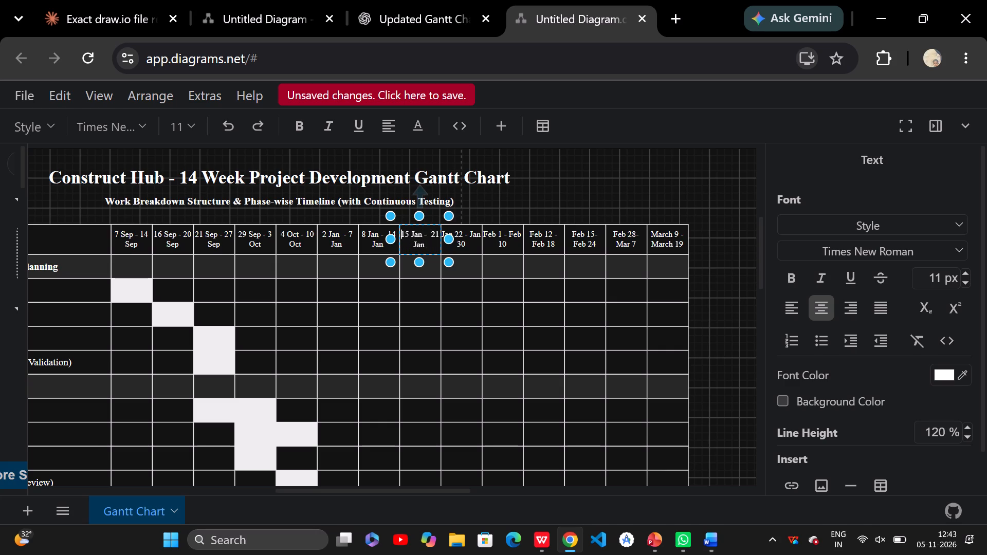
# Add "Jan" after the 22 in the start date of the ninth week header.
pyautogui.click(460, 247)
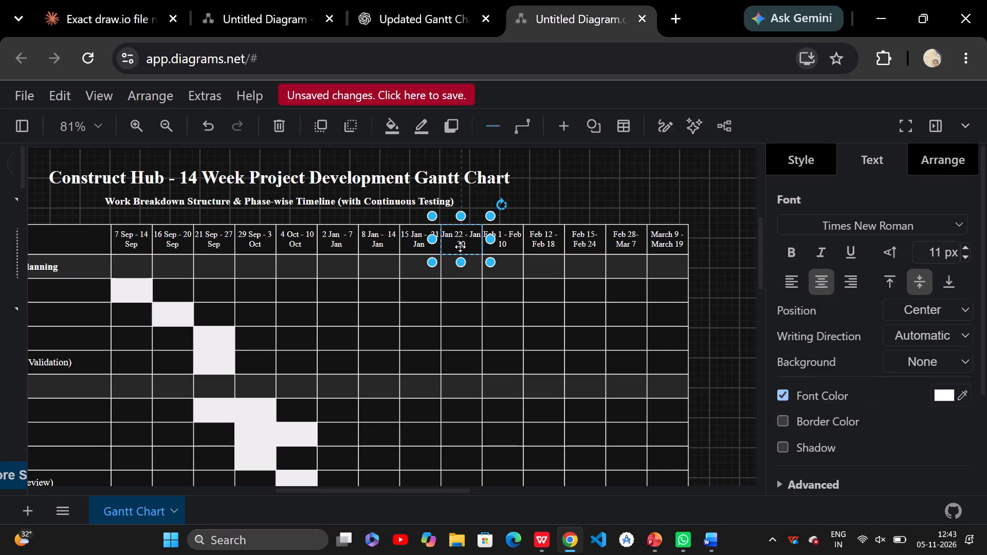
pyautogui.tripleClick(455, 230)
pyautogui.click(455, 230)
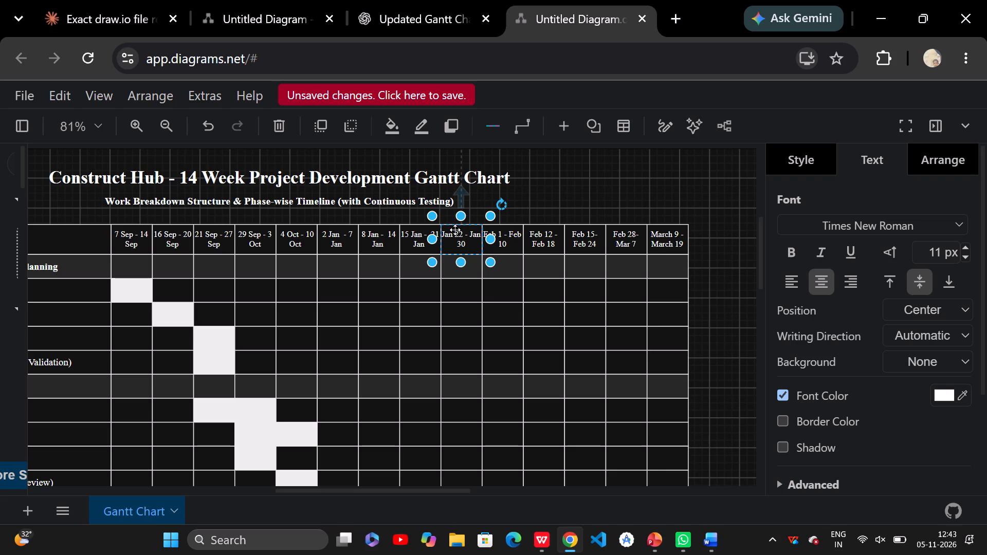
pyautogui.tripleClick(455, 234)
pyautogui.click(455, 234)
pyautogui.tripleClick(455, 234)
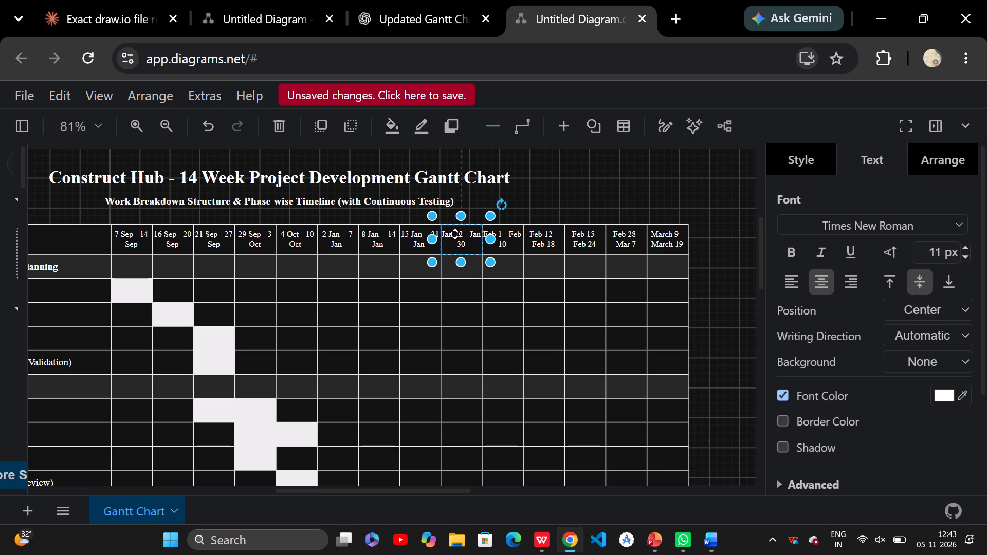
pyautogui.tripleClick(455, 234)
pyautogui.doubleClick(455, 234)
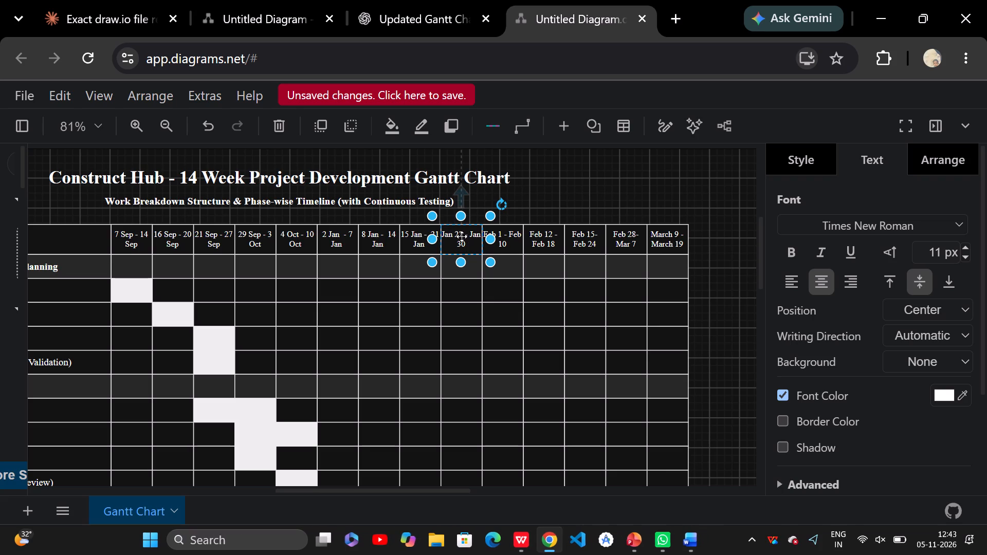
pyautogui.tripleClick(462, 236)
pyautogui.click(462, 236)
pyautogui.click(453, 231)
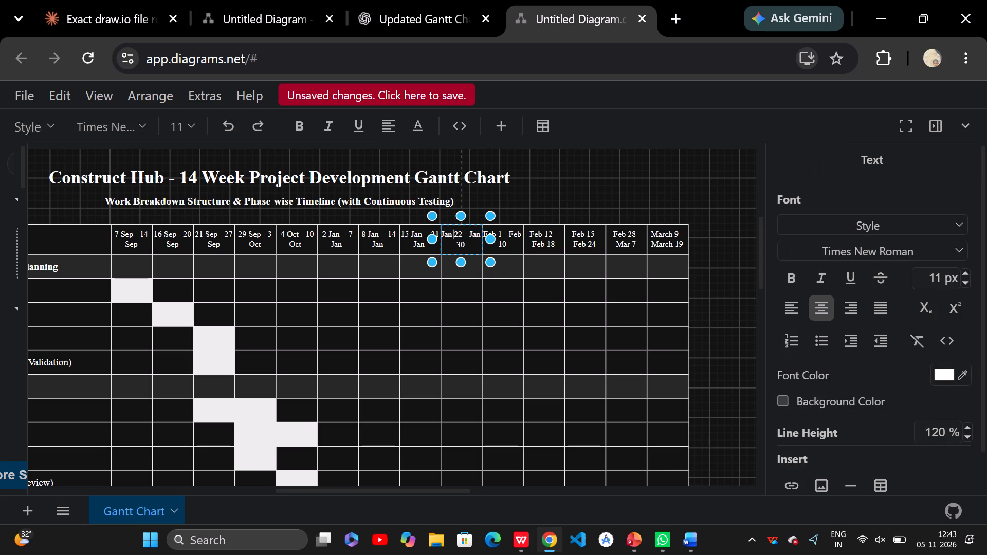
pyautogui.click(463, 235)
pyautogui.press('space')
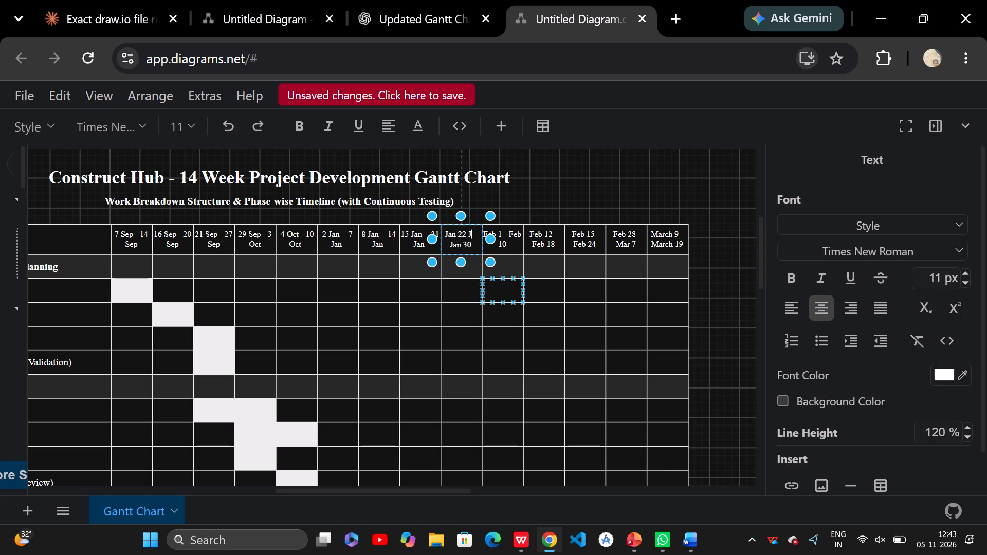
# Rewrite the end date of the ninth week header in day-first format as "30 Jan".
pyautogui.press('Down')
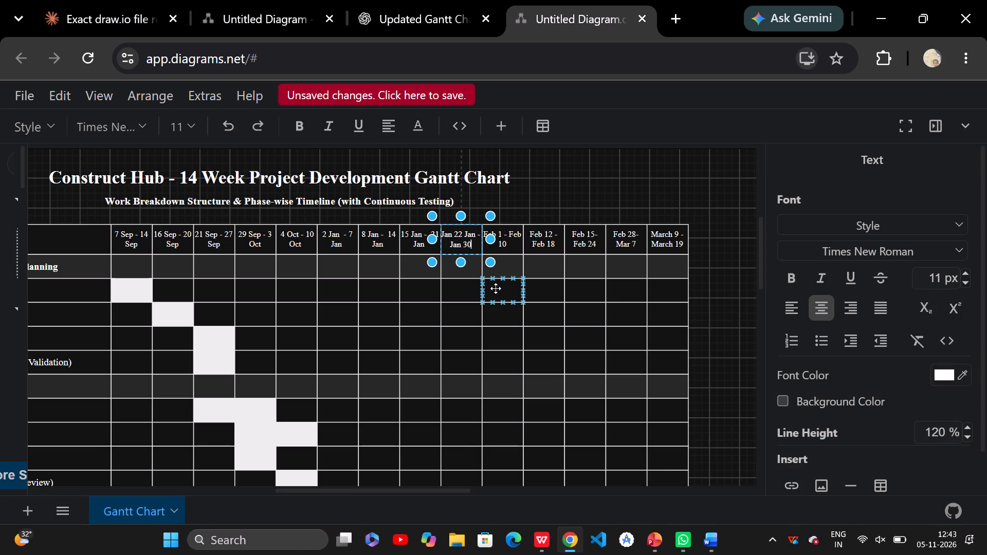
pyautogui.press('Down')
pyautogui.press('Up')
pyautogui.press('Right')
pyautogui.press('Right')
pyautogui.press('space')
pyautogui.write('30')
pyautogui.press('space')
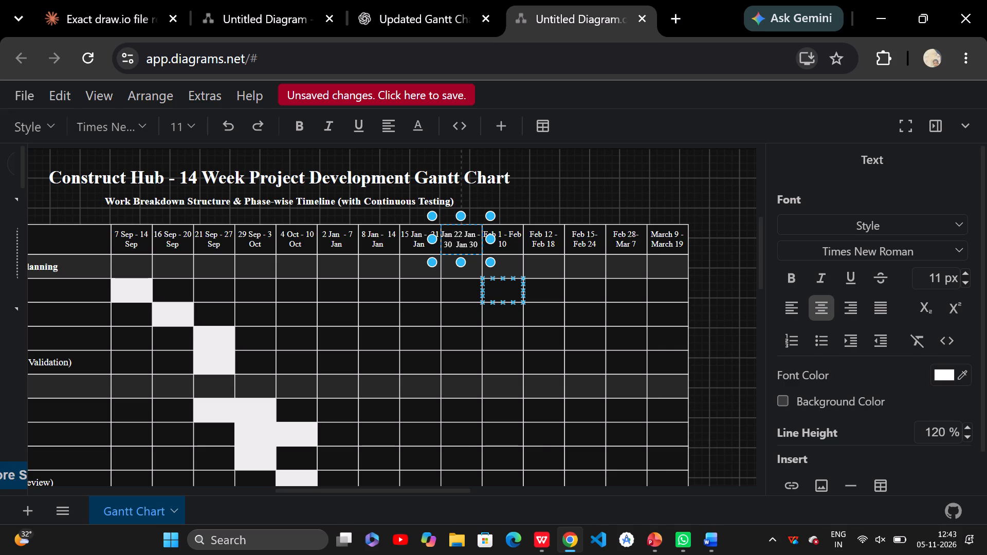
pyautogui.press('Right')
pyautogui.press('Right')
pyautogui.press('Right')
pyautogui.press('Right')
pyautogui.press('Right')
pyautogui.press('Right')
pyautogui.press('Right')
pyautogui.press('BackSpace')
pyautogui.press('BackSpace')
pyautogui.press('BackSpace')
pyautogui.press('Left')
pyautogui.press('Left')
pyautogui.press('Left')
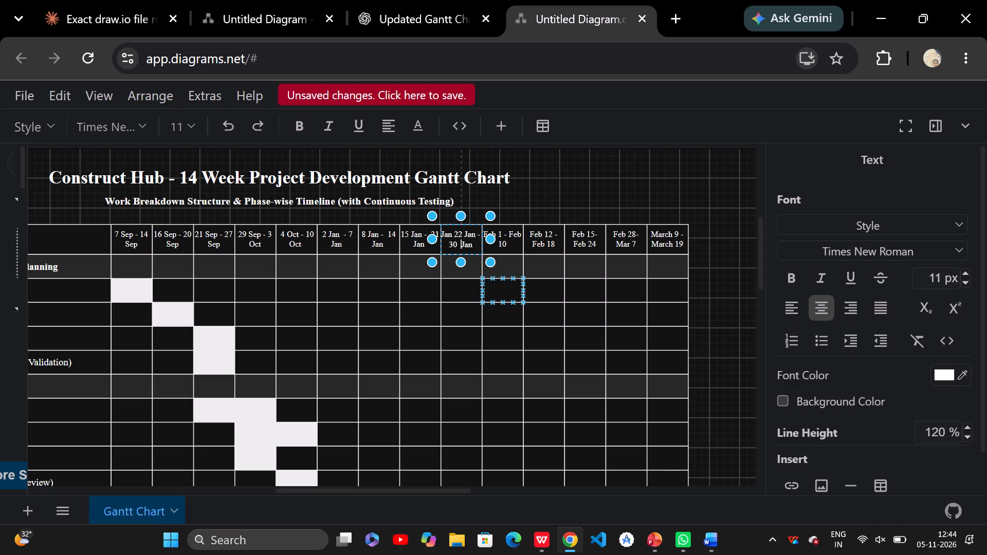
pyautogui.press('BackSpace')
# Remove the leading "Jan" from the ninth week header so it reads "22 Jan - 30 Jan".
pyautogui.press('Up')
pyautogui.press('Left')
pyautogui.press('BackSpace')
pyautogui.press('BackSpace')
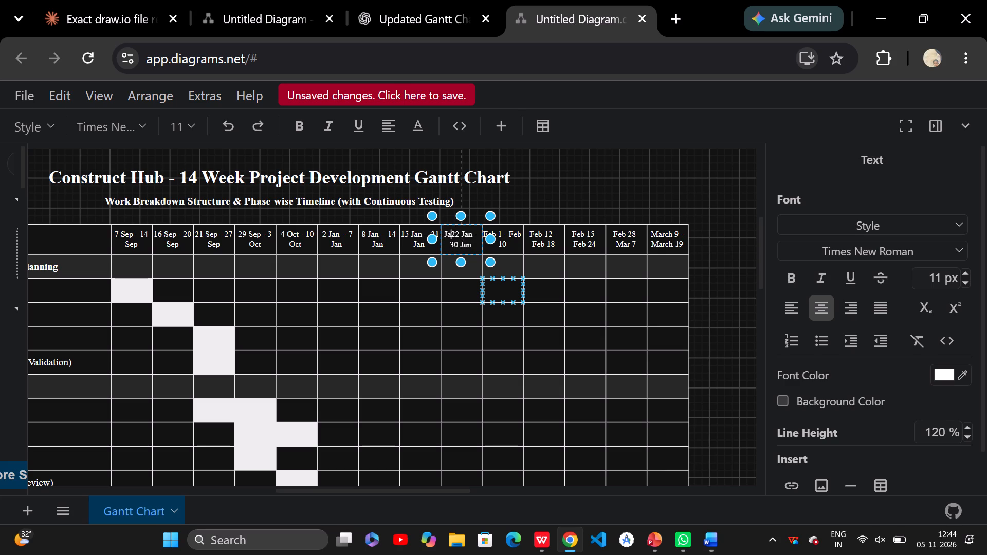
pyautogui.press('BackSpace')
pyautogui.press('BackSpace')
pyautogui.press('space')
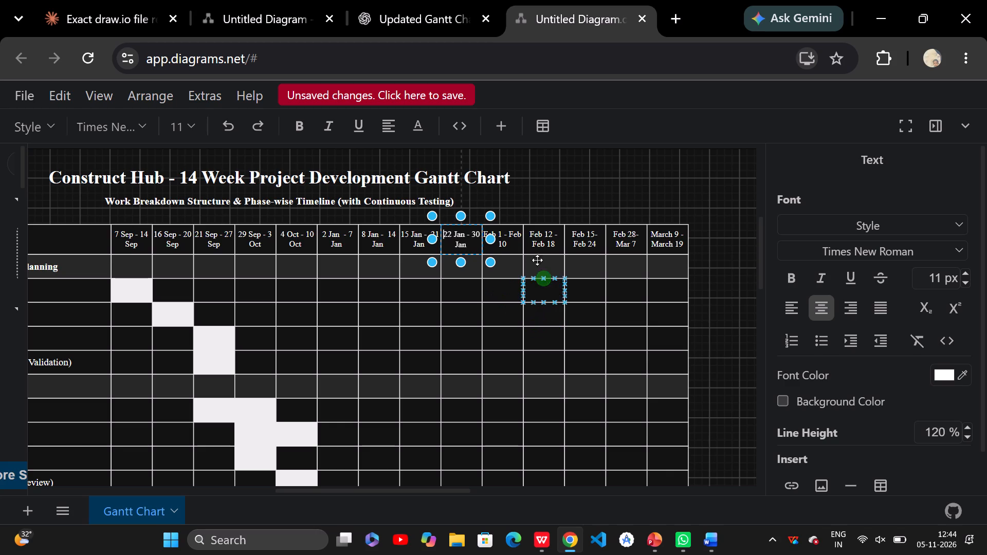
# Add "Feb" after the 1 in the start date of the tenth week header.
pyautogui.tripleClick(510, 238)
pyautogui.click(511, 237)
pyautogui.tripleClick(499, 235)
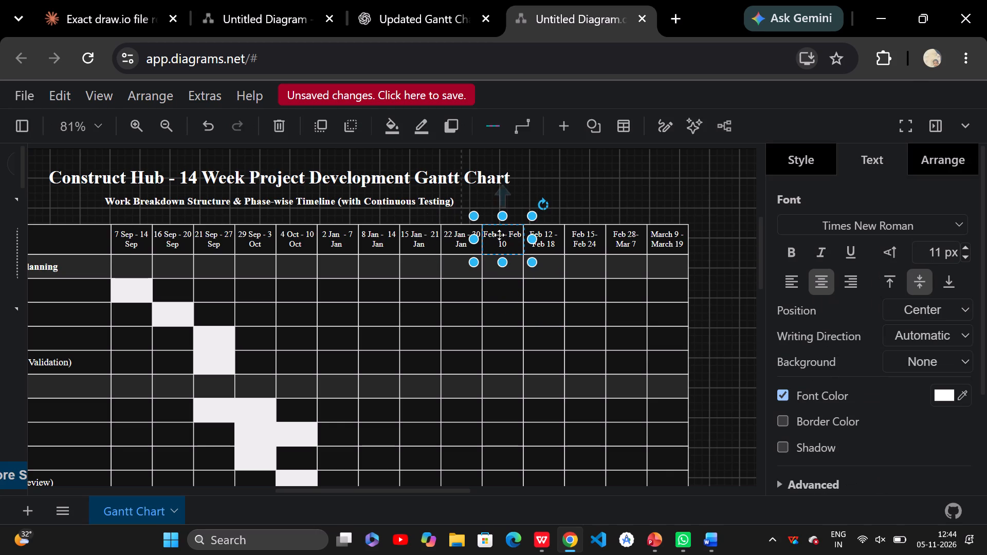
pyautogui.click(499, 235)
pyautogui.click(499, 234)
pyautogui.click(504, 238)
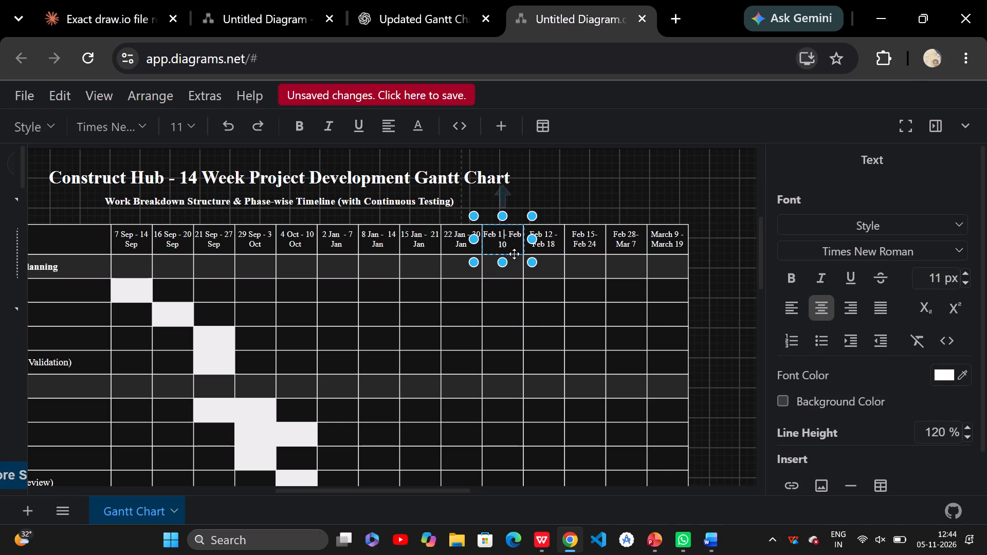
pyautogui.press('Left')
pyautogui.press('space')
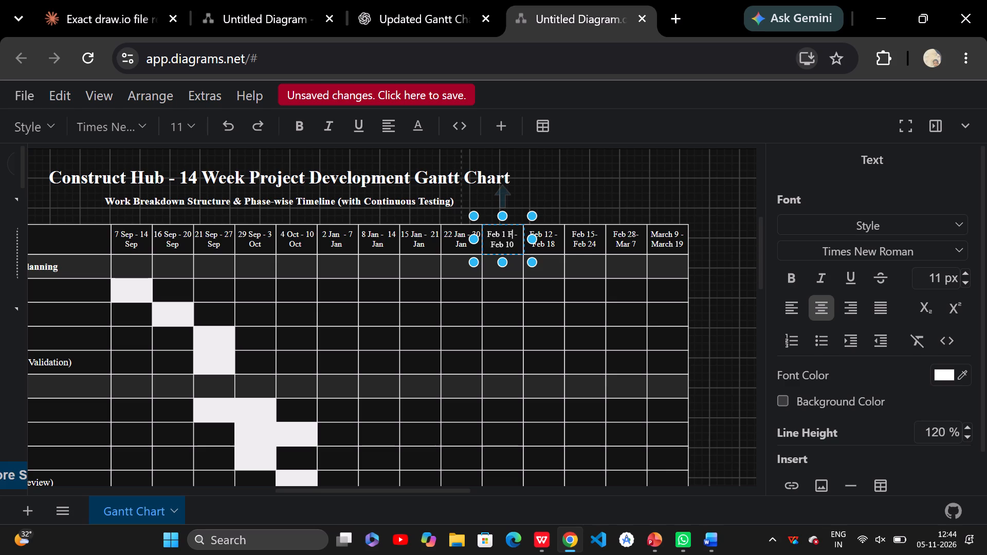
pyautogui.write('eb')
pyautogui.press('space')
# Remove the leading "Feb" from the tenth week header so its start date reads "1 Feb".
pyautogui.press('Left')
pyautogui.press('Left')
pyautogui.press('Left')
pyautogui.press('Left')
pyautogui.press('Left')
pyautogui.press('Left')
pyautogui.press('BackSpace')
pyautogui.press('BackSpace')
pyautogui.press('BackSpace')
pyautogui.press('BackSpace')
pyautogui.press('BackSpace')
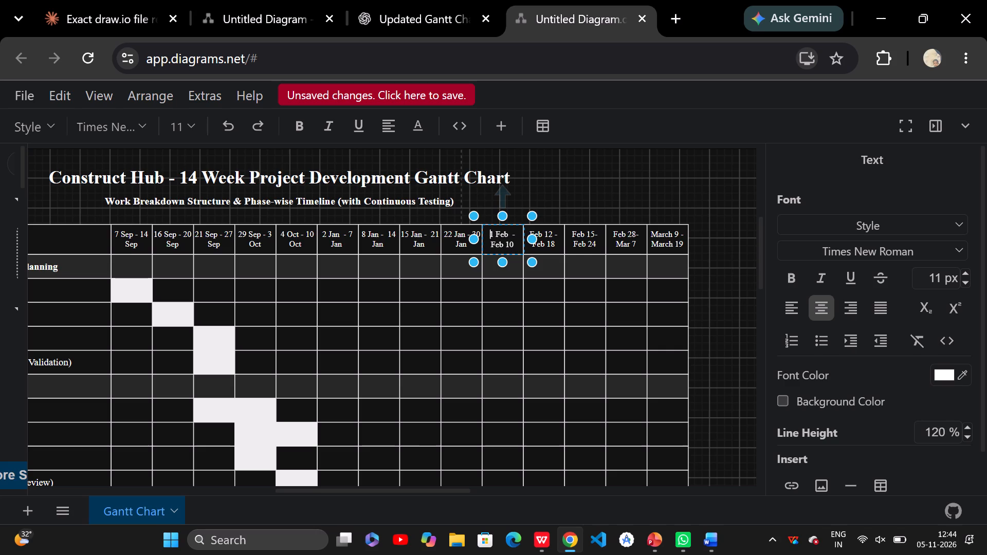
# Rewrite the end date of the tenth week header in day-first format as "10 Feb".
pyautogui.press('Down')
pyautogui.write('10')
pyautogui.press('BackSpace')
pyautogui.write('0')
pyautogui.press('space')
pyautogui.press('Right')
pyautogui.press('Right')
pyautogui.press('Right')
pyautogui.press('Right')
pyautogui.press('Right')
pyautogui.press('Right')
pyautogui.press('BackSpace')
pyautogui.press('BackSpace')
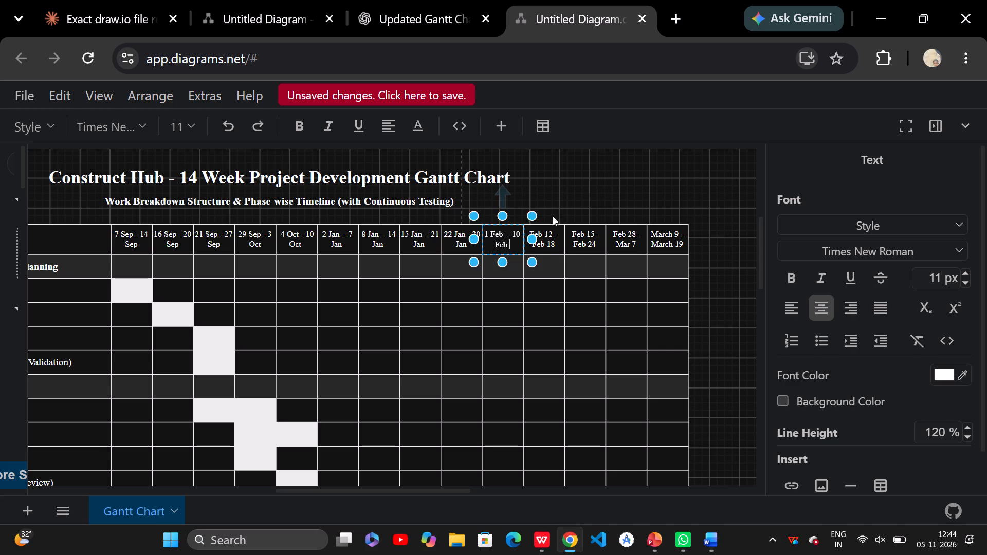
# Add "Feb" after the 12 in the start date of the eleventh week header.
pyautogui.tripleClick(549, 235)
pyautogui.click(549, 235)
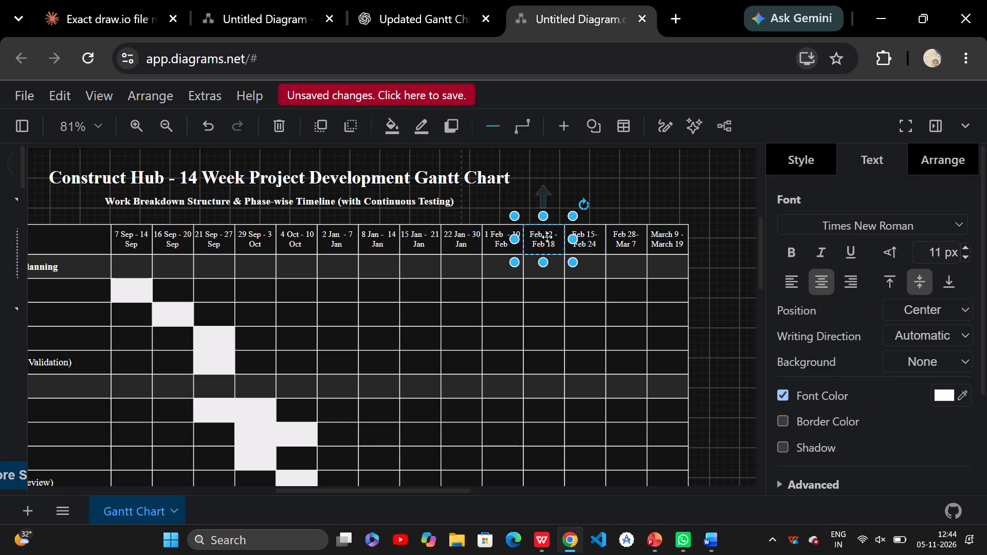
pyautogui.tripleClick(547, 237)
pyautogui.click(547, 237)
pyautogui.tripleClick(539, 234)
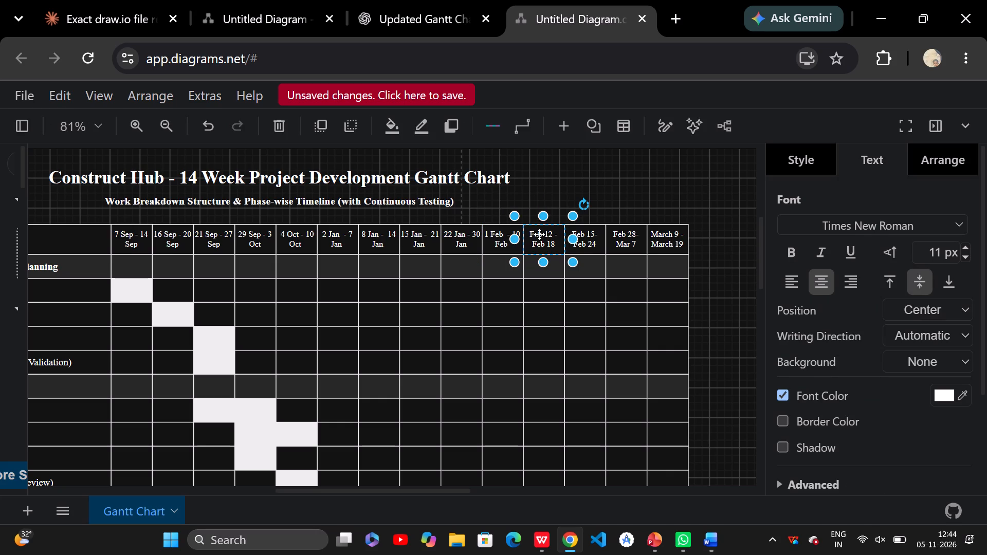
pyautogui.click(539, 234)
pyautogui.tripleClick(539, 234)
pyautogui.doubleClick(539, 234)
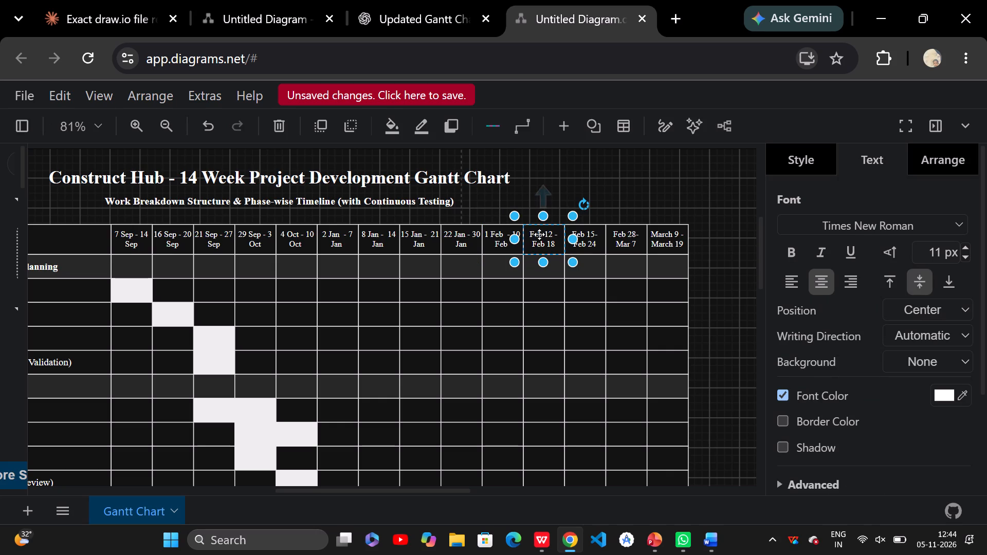
pyautogui.tripleClick(539, 234)
pyautogui.tripleClick(539, 234)
pyautogui.tripleClick(537, 237)
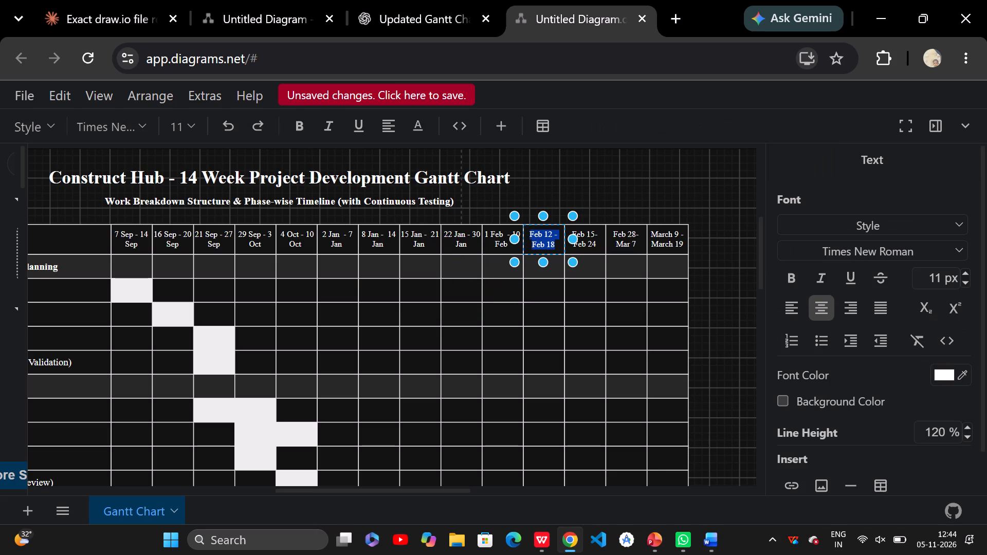
pyautogui.click(537, 237)
pyautogui.click(546, 236)
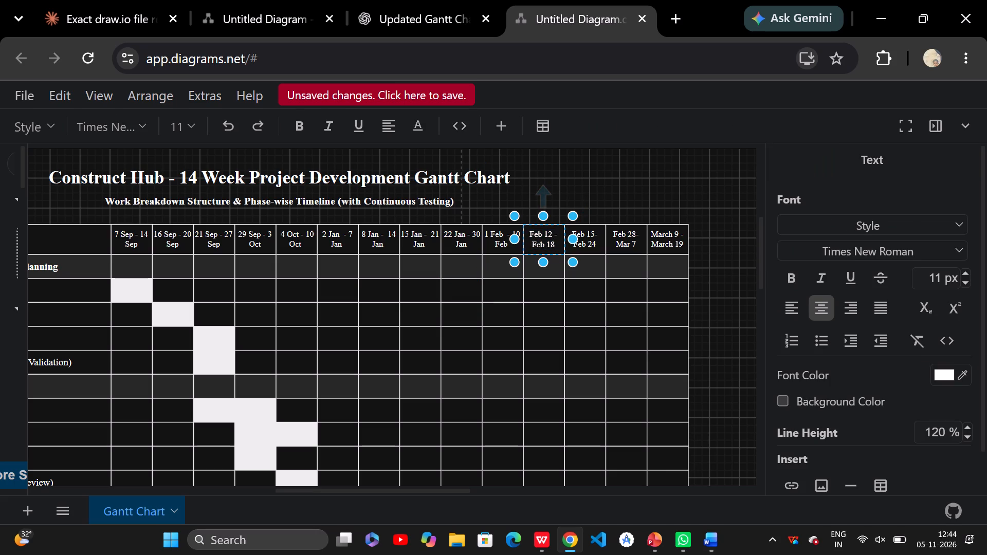
pyautogui.click(554, 236)
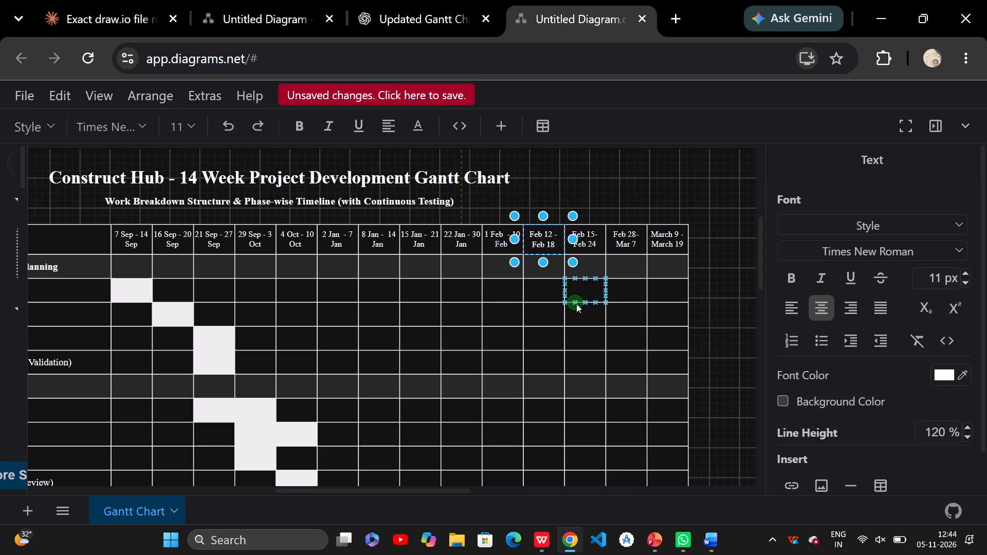
pyautogui.write('F EB')
pyautogui.press('BackSpace')
pyautogui.press('BackSpace')
pyautogui.press('BackSpace')
pyautogui.write('EB')
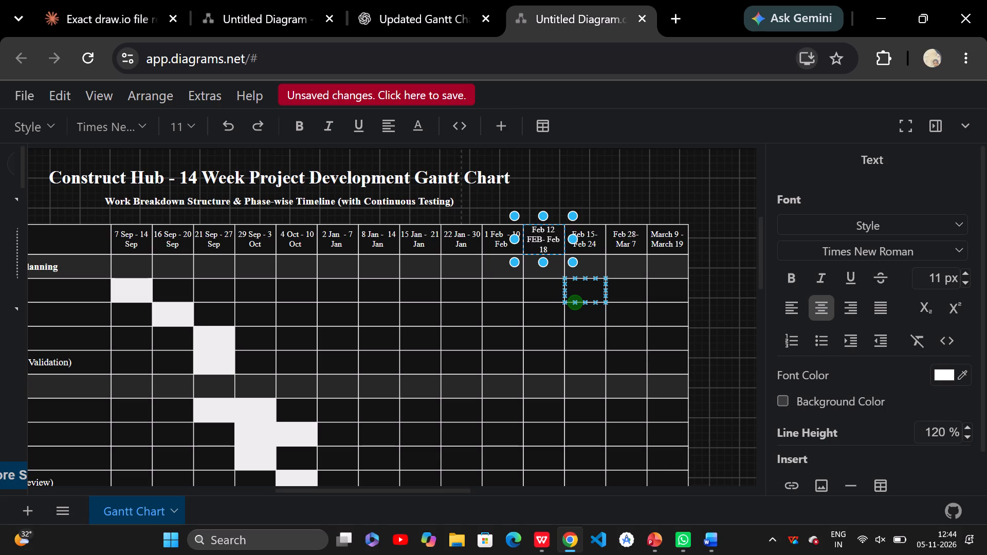
pyautogui.press('BackSpace')
pyautogui.press('BackSpace')
pyautogui.write('eb')
# Remove the leading "Feb" from the eleventh week header so its start date reads "12 Feb".
pyautogui.press('Up')
pyautogui.press('Right')
pyautogui.press('BackSpace')
pyautogui.press('BackSpace')
pyautogui.press('BackSpace')
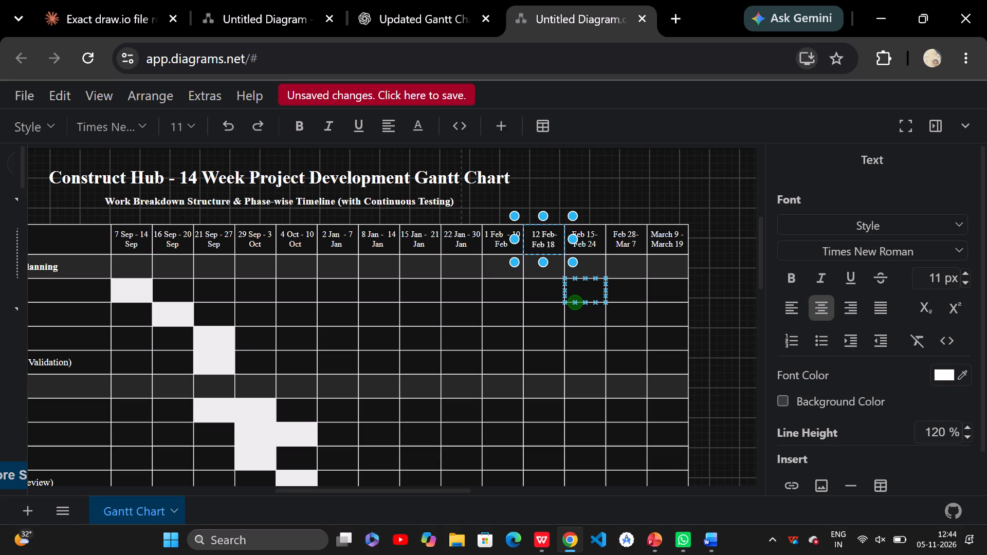
pyautogui.press('Right')
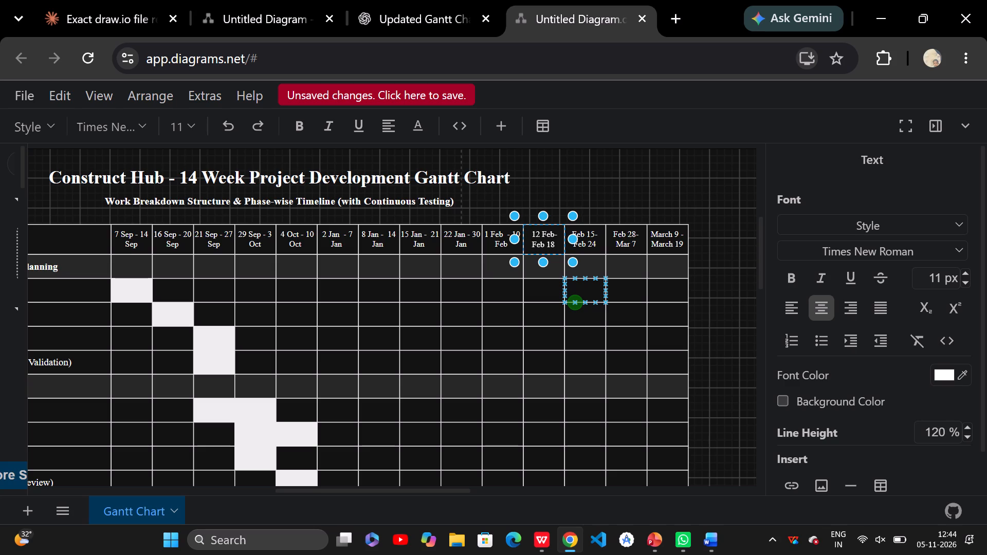
pyautogui.press('BackSpace')
# Rewrite the end date of the eleventh week header in day-first format as "18 Feb".
pyautogui.press('Down')
pyautogui.write('18')
pyautogui.press('space')
pyautogui.press('Right')
pyautogui.press('Right')
pyautogui.press('Right')
pyautogui.press('BackSpace')
pyautogui.press('BackSpace')
pyautogui.press('BackSpace')
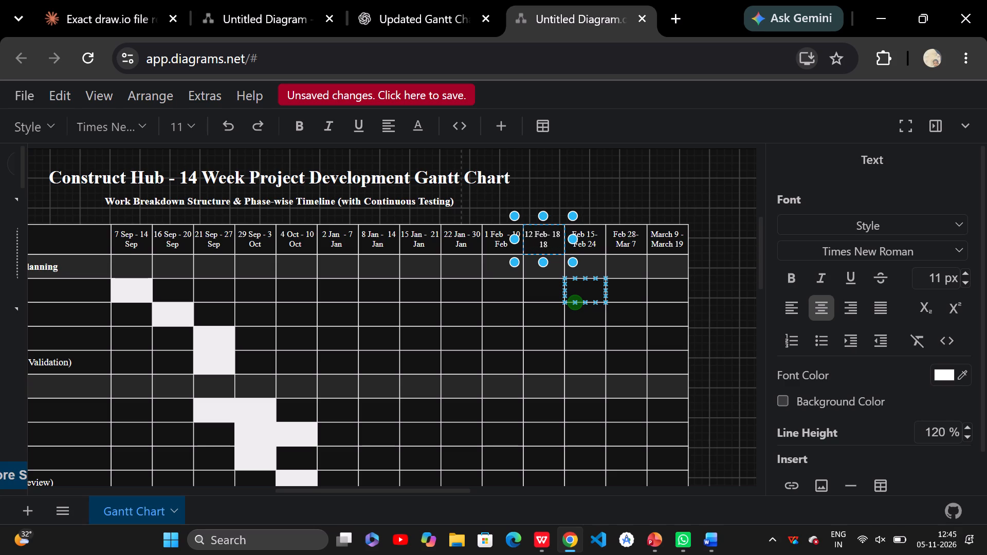
pyautogui.write('eb')
pyautogui.press('Right')
pyautogui.press('Right')
pyautogui.press('Right')
pyautogui.press('BackSpace')
pyautogui.press('BackSpace')
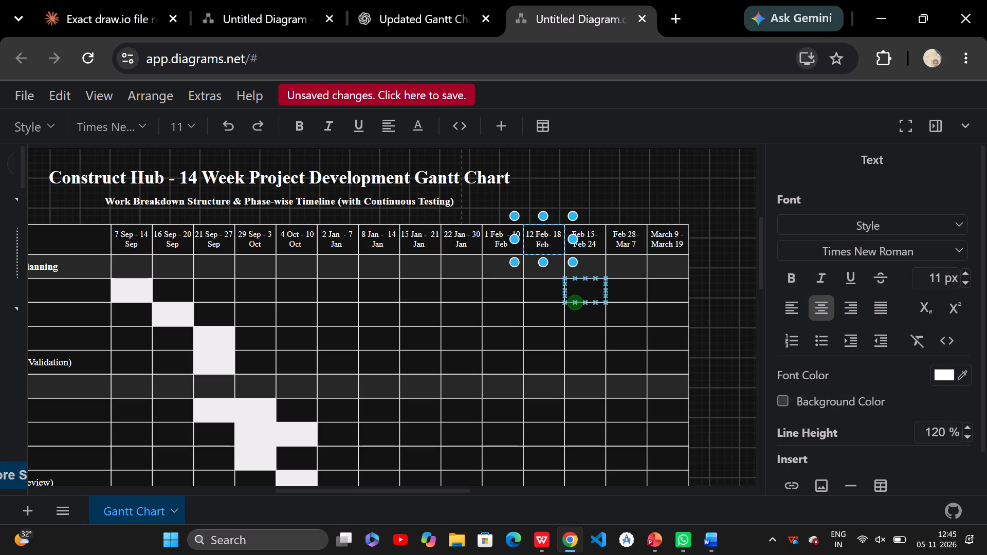
pyautogui.press('BackSpace')
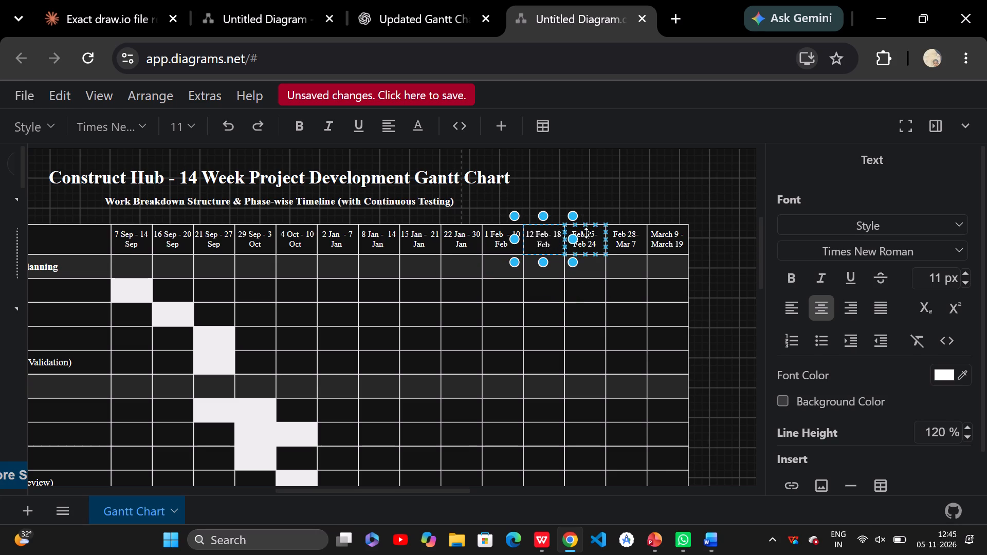
# Add "15" before "Feb" in the start date of the twelfth week header.
pyautogui.click(589, 233)
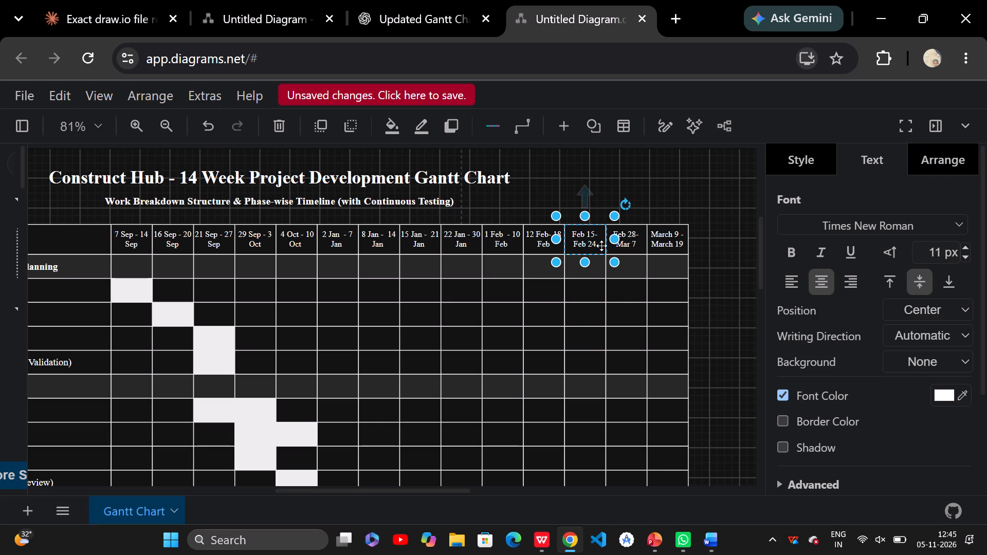
pyautogui.tripleClick(588, 234)
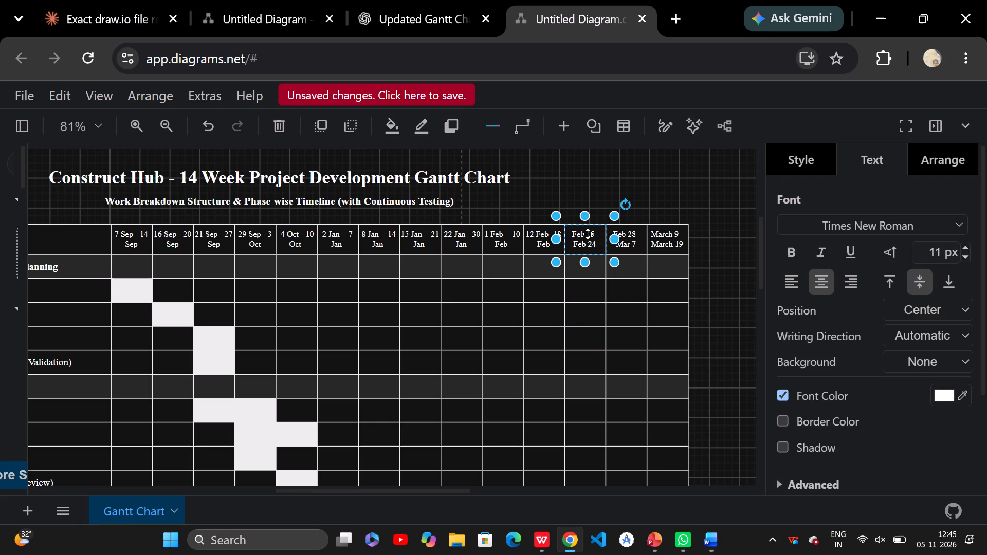
pyautogui.click(588, 234)
pyautogui.tripleClick(589, 234)
pyautogui.tripleClick(589, 240)
pyautogui.click(589, 240)
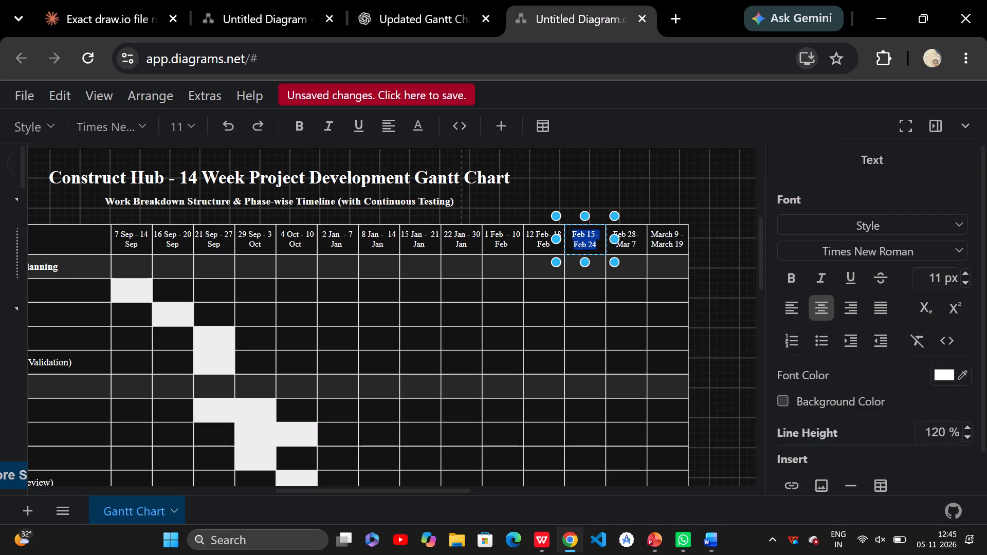
pyautogui.click(585, 235)
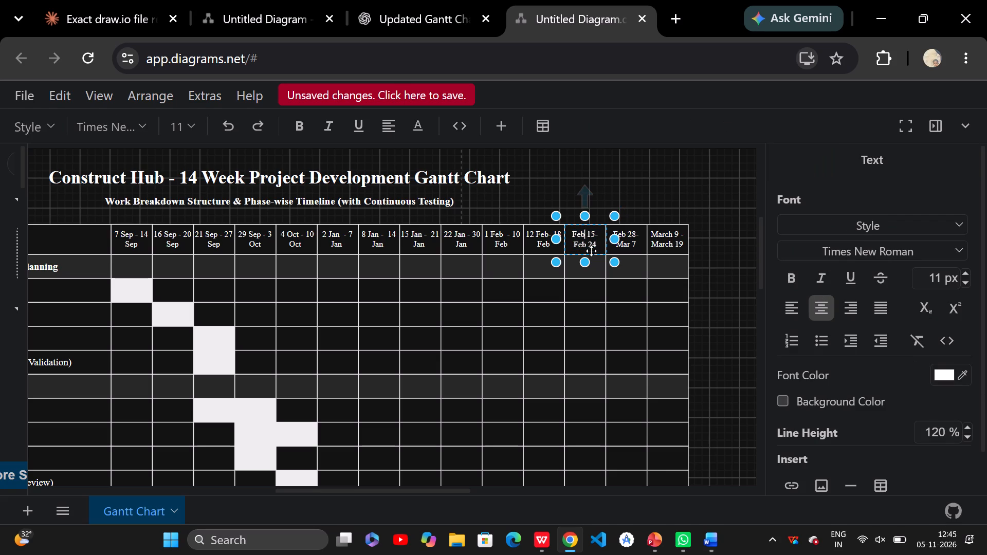
pyautogui.press('Left')
pyautogui.press('Left')
pyautogui.press('Left')
pyautogui.press('Left')
pyautogui.write('15')
pyautogui.press('space')
# Rewrite the end date of the twelfth week header in day-first format as "24 Feb".
pyautogui.press('Down')
pyautogui.press('Right')
pyautogui.press('Left')
pyautogui.press('Left')
pyautogui.press('Left')
pyautogui.press('space')
pyautogui.write('24')
pyautogui.press('Right')
pyautogui.press('Right')
pyautogui.press('Right')
pyautogui.press('Right')
pyautogui.press('Right')
pyautogui.press('Right')
pyautogui.press('Right')
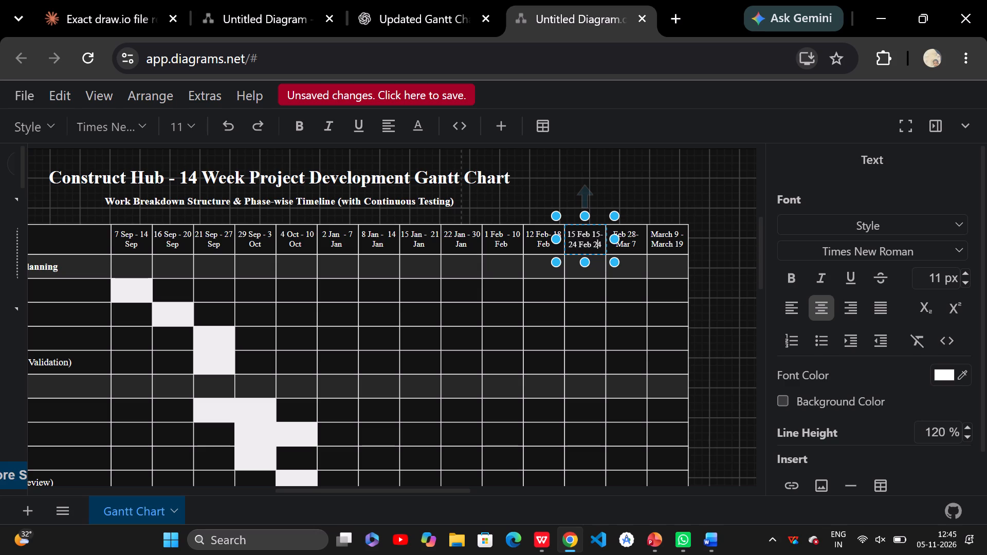
pyautogui.press('BackSpace')
pyautogui.press('BackSpace')
# Remove the trailing 15 from the twelfth week header so its start date reads "15 Feb".
pyautogui.press('Up')
pyautogui.press('Right')
pyautogui.press('BackSpace')
pyautogui.press('BackSpace')
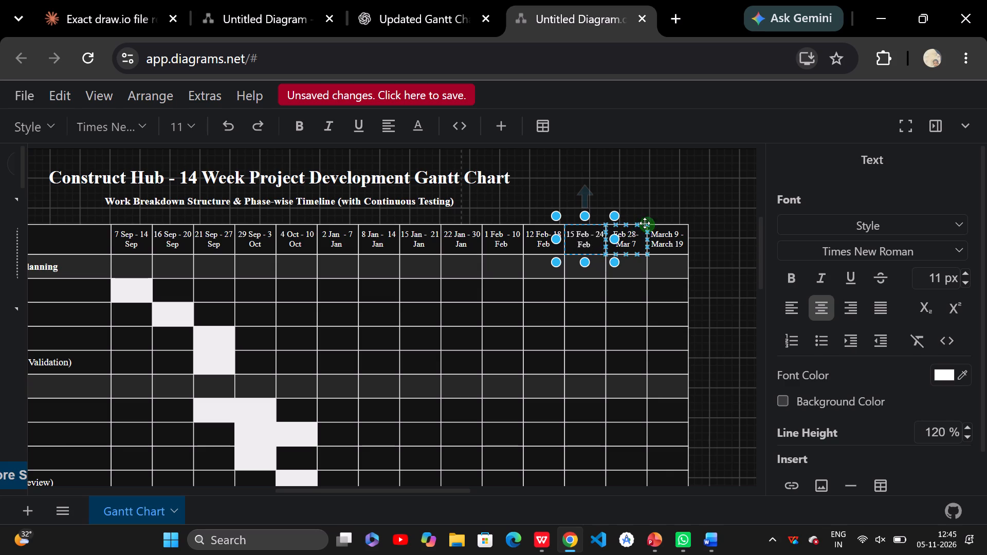
# Rewrite the start date of the thirteenth week header in day-first format as "28 Feb".
pyautogui.tripleClick(628, 239)
pyautogui.click(628, 239)
pyautogui.click(634, 249)
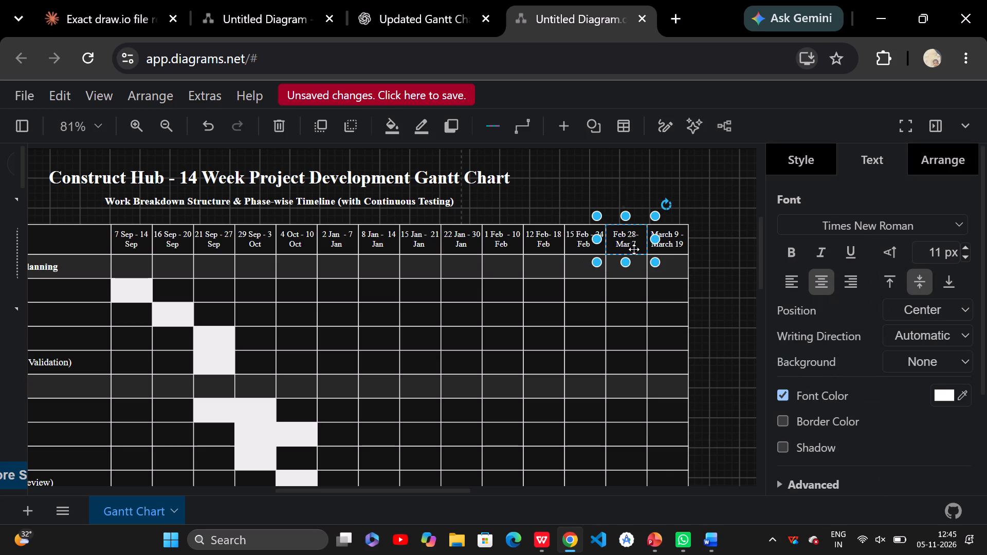
pyautogui.tripleClick(633, 243)
pyautogui.click(633, 243)
pyautogui.click(621, 235)
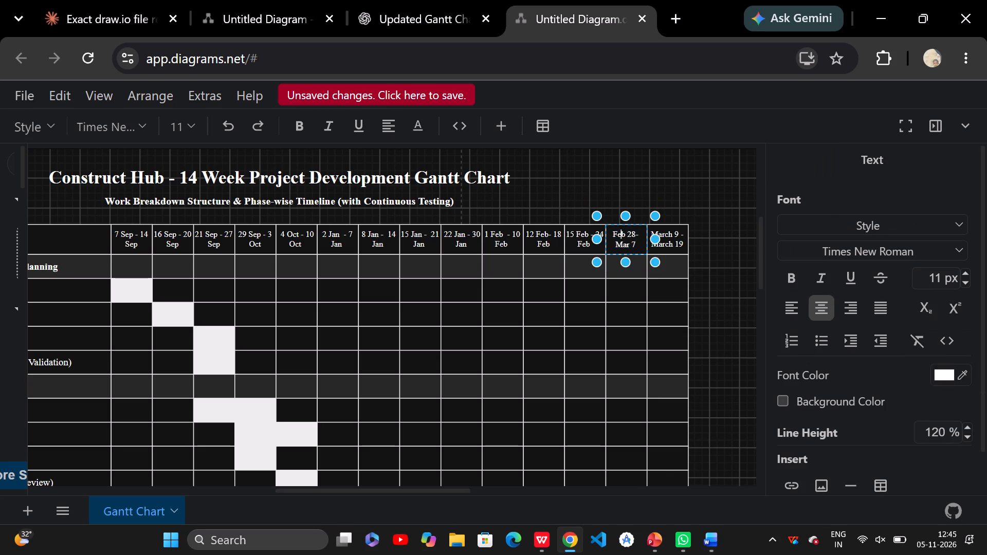
pyautogui.click(613, 233)
pyautogui.write('28')
pyautogui.press('space')
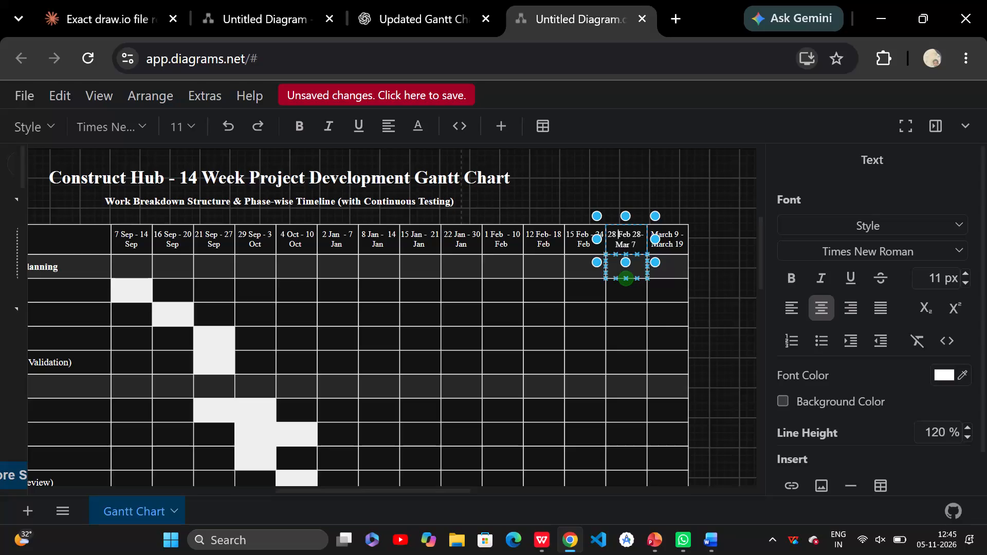
pyautogui.press('Right')
pyautogui.press('Right')
pyautogui.press('Right')
pyautogui.press('Right')
pyautogui.press('Right')
pyautogui.press('Right')
pyautogui.press('BackSpace')
pyautogui.press('BackSpace')
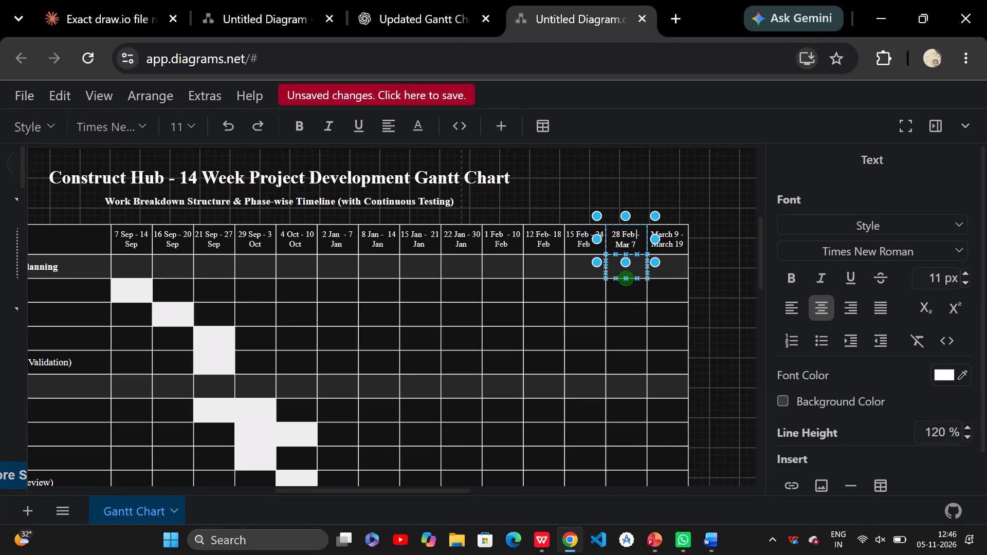
# Rewrite the end date of the thirteenth week header in day-first format as "7 Mar".
pyautogui.press('Down')
pyautogui.press('Left')
pyautogui.press('Left')
pyautogui.press('Left')
pyautogui.press('Left')
pyautogui.press('Left')
pyautogui.write('7')
pyautogui.press('space')
pyautogui.press('Right')
pyautogui.press('Right')
pyautogui.press('Right')
pyautogui.press('Right')
pyautogui.press('Right')
pyautogui.press('BackSpace')
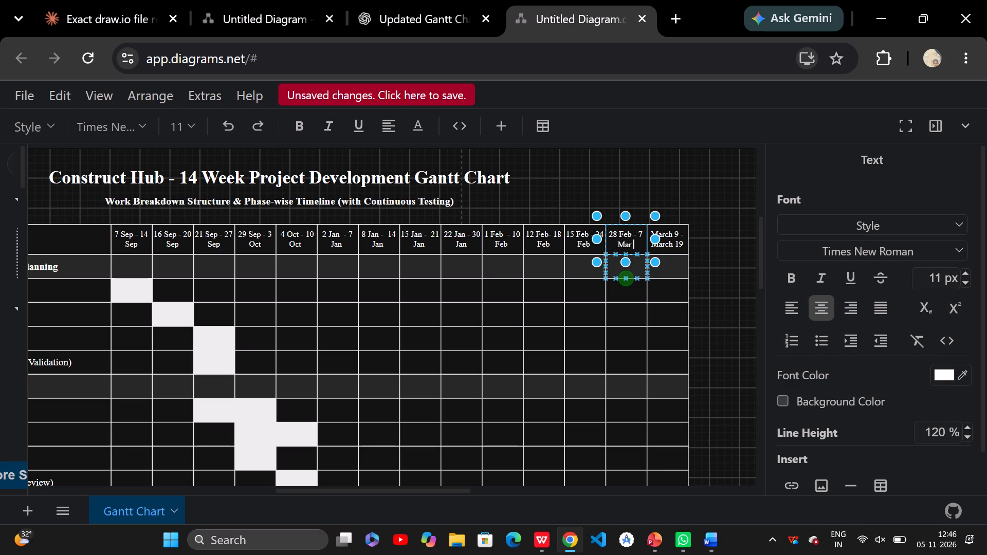
# Shorten the month in the start date of the fourteenth week header to "Mar".
pyautogui.tripleClick(670, 235)
pyautogui.tripleClick(661, 239)
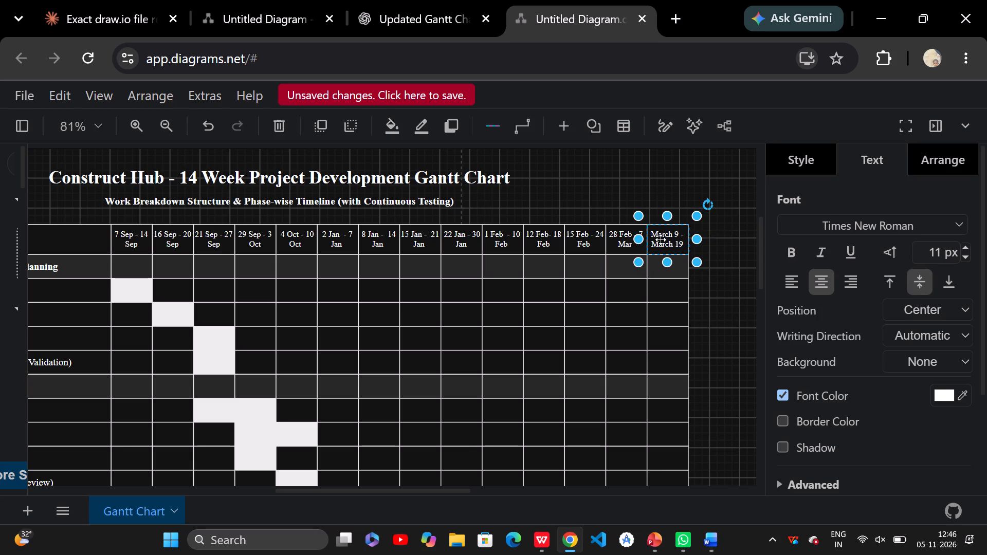
pyautogui.tripleClick(661, 239)
pyautogui.click(661, 239)
pyautogui.tripleClick(662, 234)
pyautogui.click(662, 234)
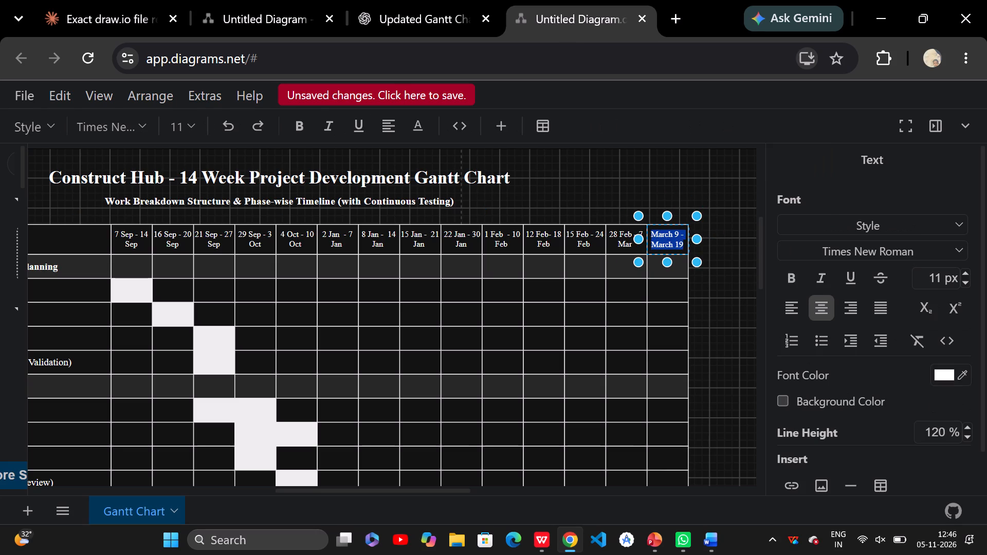
pyautogui.click(673, 238)
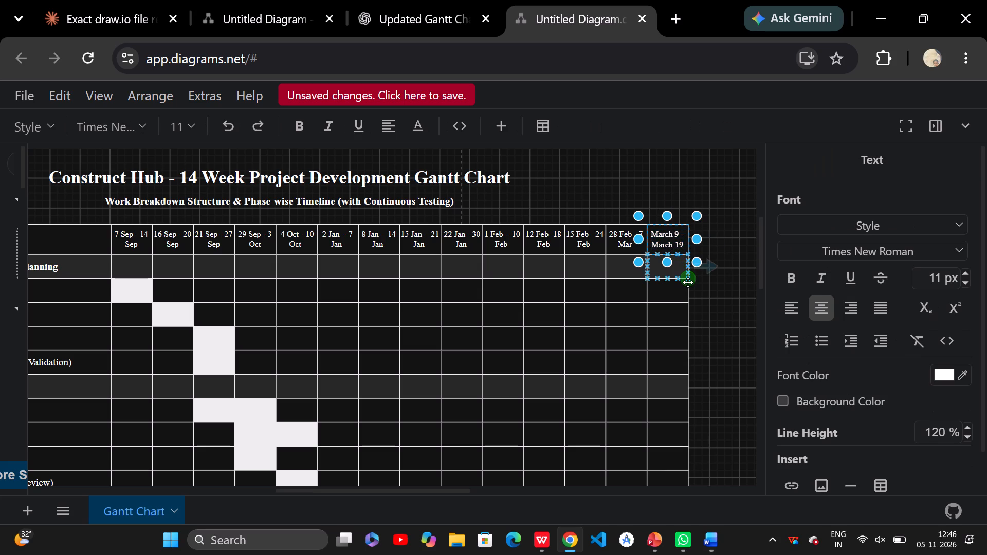
pyautogui.press('BackSpace')
pyautogui.press('BackSpace')
# Put the day before the month in the fourteenth week header's start date so it reads "9 Mar".
pyautogui.press('Left')
pyautogui.press('Left')
pyautogui.press('Left')
pyautogui.write('9')
pyautogui.press('space')
pyautogui.press('Right')
pyautogui.press('Right')
pyautogui.press('Right')
pyautogui.press('Right')
pyautogui.press('Right')
pyautogui.press('BackSpace')
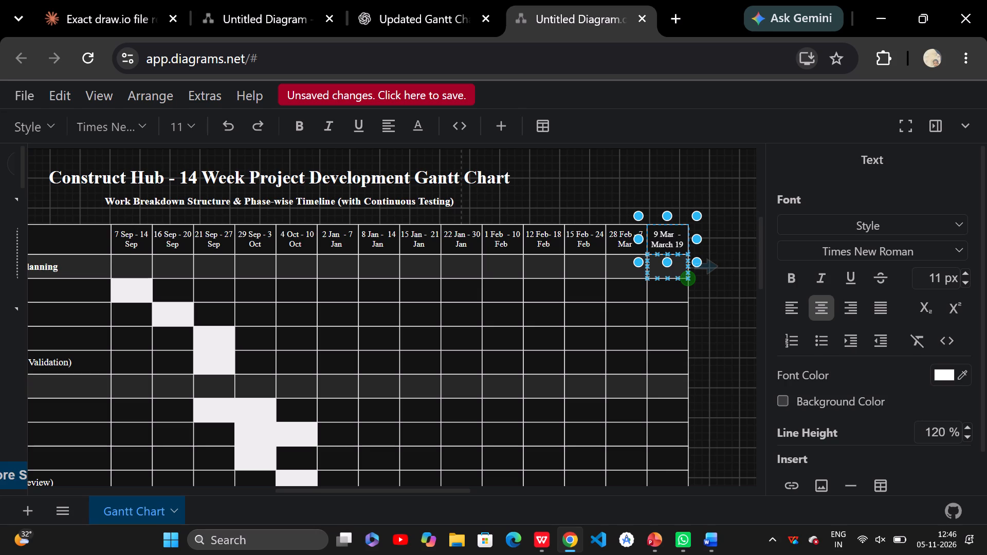
pyautogui.press('BackSpace')
# Shorten the month in the end date of the fourteenth week header to "Mar", keeping a space after it.
pyautogui.press('Down')
pyautogui.press('BackSpace')
pyautogui.press('BackSpace')
pyautogui.press('BackSpace')
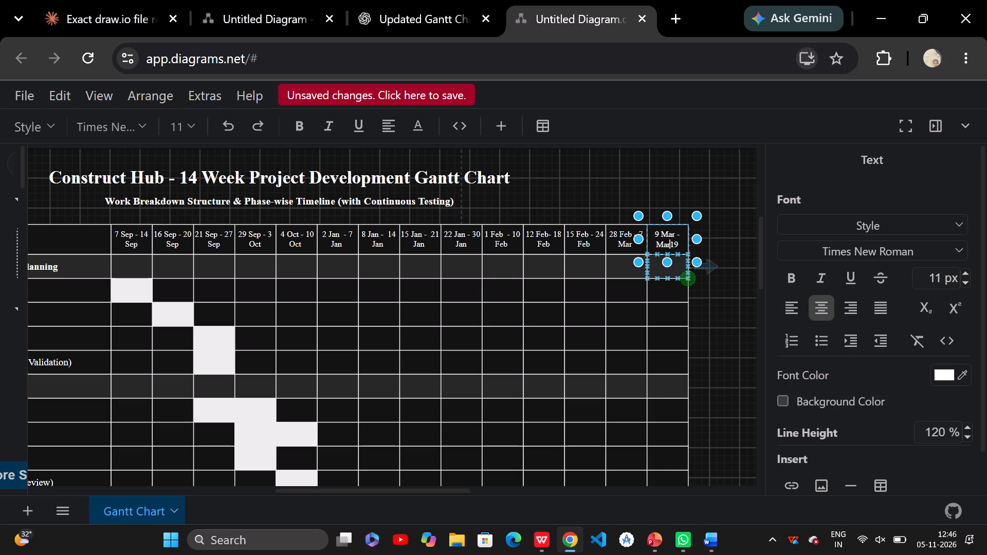
pyautogui.press('space')
# Put the day before the month in the fourteenth week header's end date so it reads "19 Mar".
pyautogui.press('Left')
pyautogui.press('Left')
pyautogui.press('Left')
pyautogui.press('Left')
pyautogui.write('19')
pyautogui.press('space')
pyautogui.press('Right')
pyautogui.press('Right')
pyautogui.press('Right')
pyautogui.press('Right')
pyautogui.press('Right')
pyautogui.press('Right')
pyautogui.press('BackSpace')
pyautogui.press('BackSpace')
pyautogui.press('BackSpace')
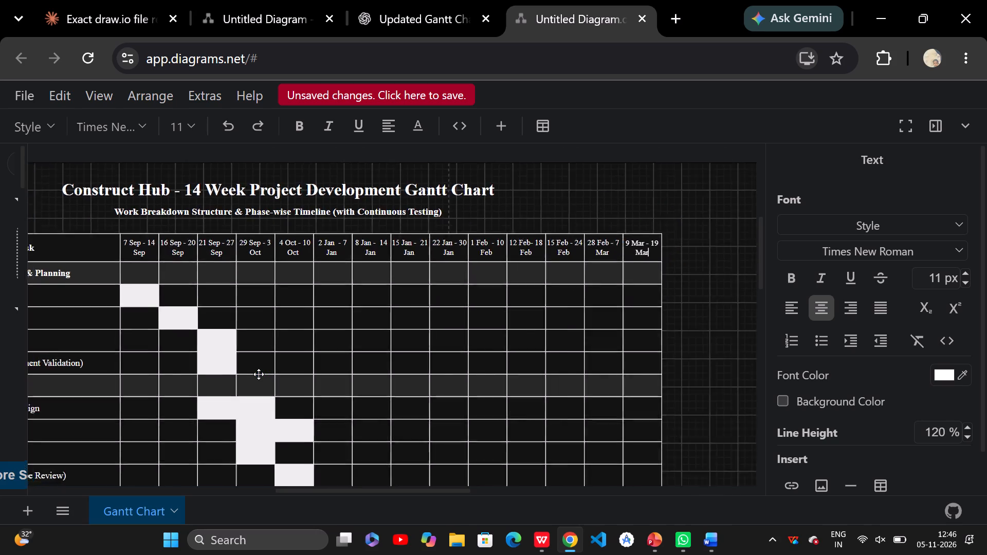
# Look over the whole Gantt chart, from the week headers down to the Deployment row.
pyautogui.hscroll(1, 259, 374)
pyautogui.scroll(-2, 259, 374)
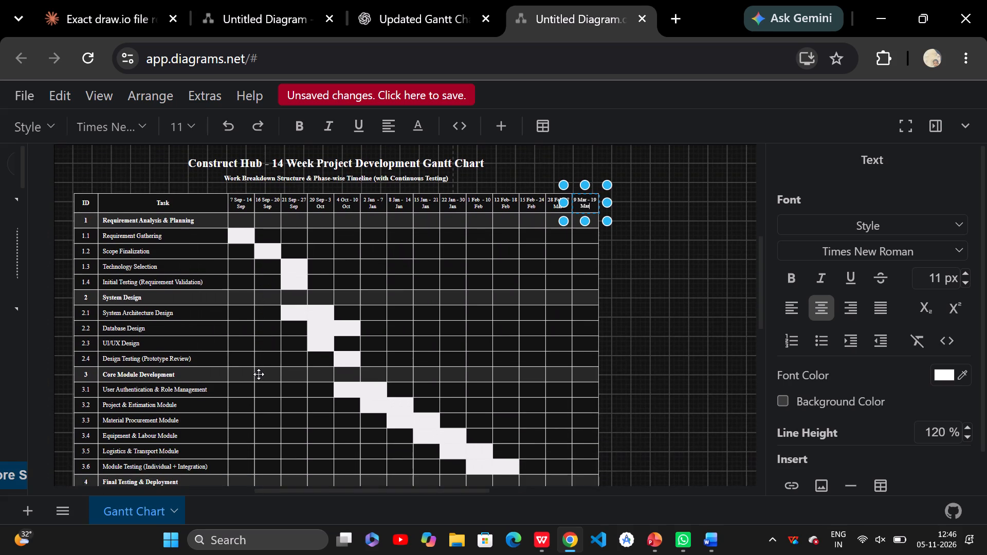
pyautogui.scroll(-2, 259, 374)
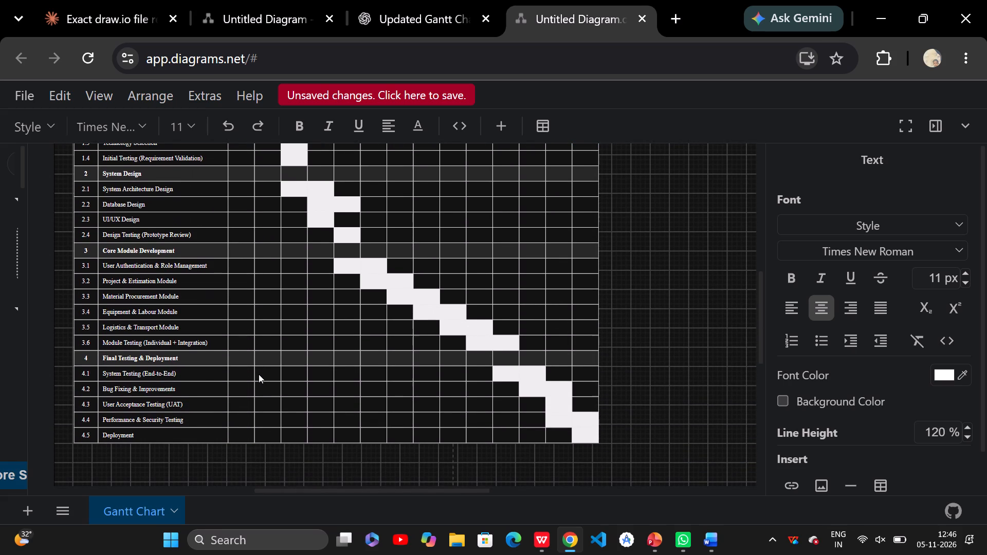
pyautogui.hscroll(1, 259, 374)
pyautogui.scroll(2, 259, 374)
pyautogui.scroll(-1, 259, 374)
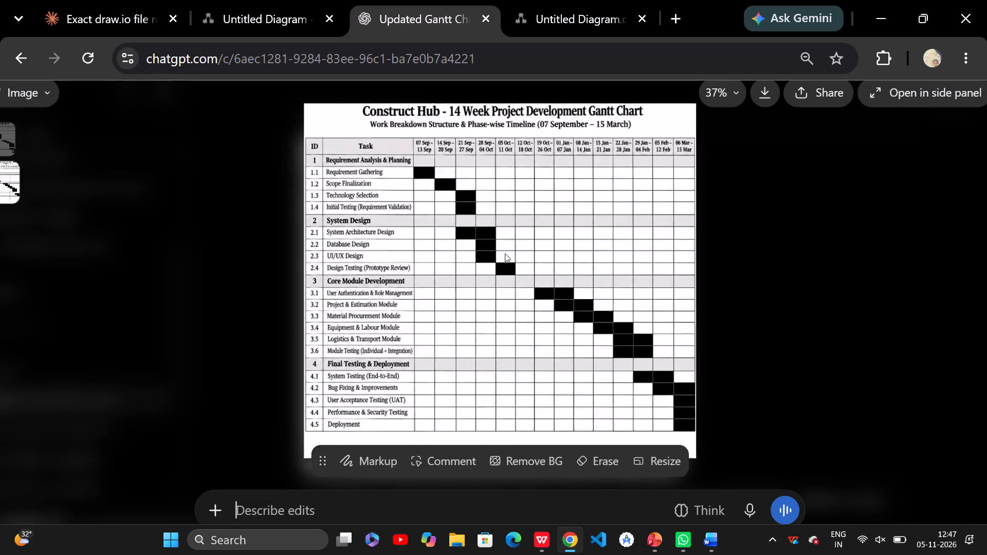
pyautogui.scroll(-1, 505, 253)
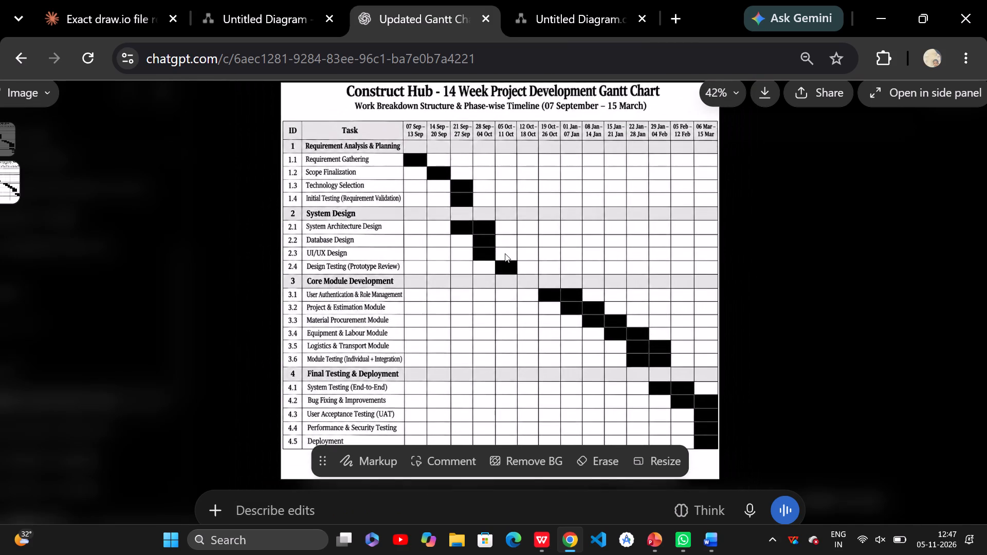
# Compare the week headers and upper task rows of the diagrams.net Gantt chart with the enlarged ChatGPT chart image.
pyautogui.click(563, 11)
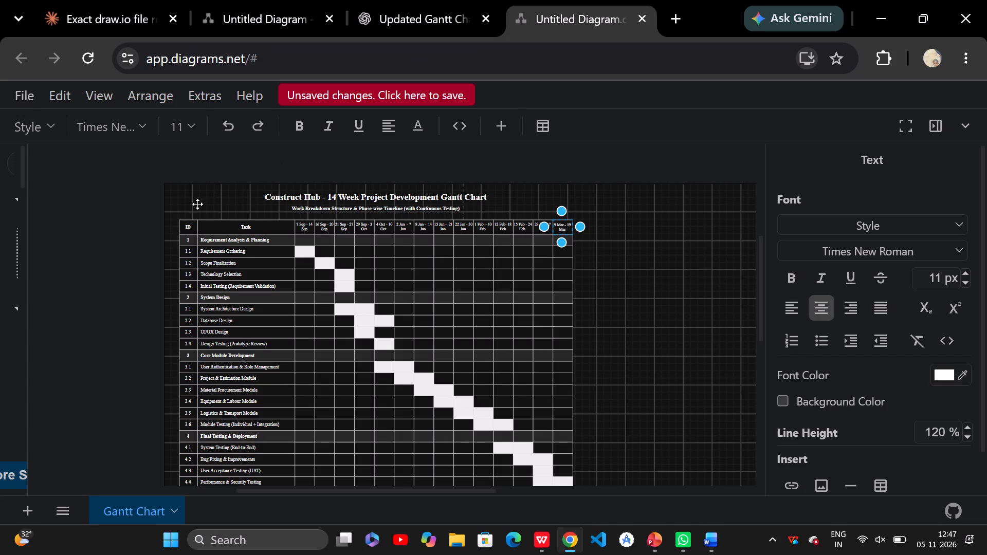
pyautogui.click(440, 0)
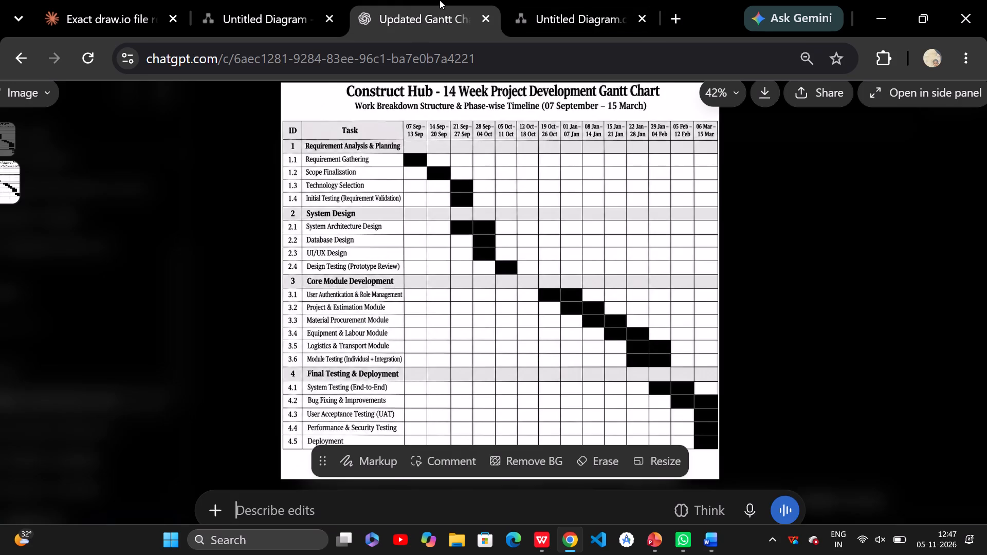
pyautogui.click(599, 1)
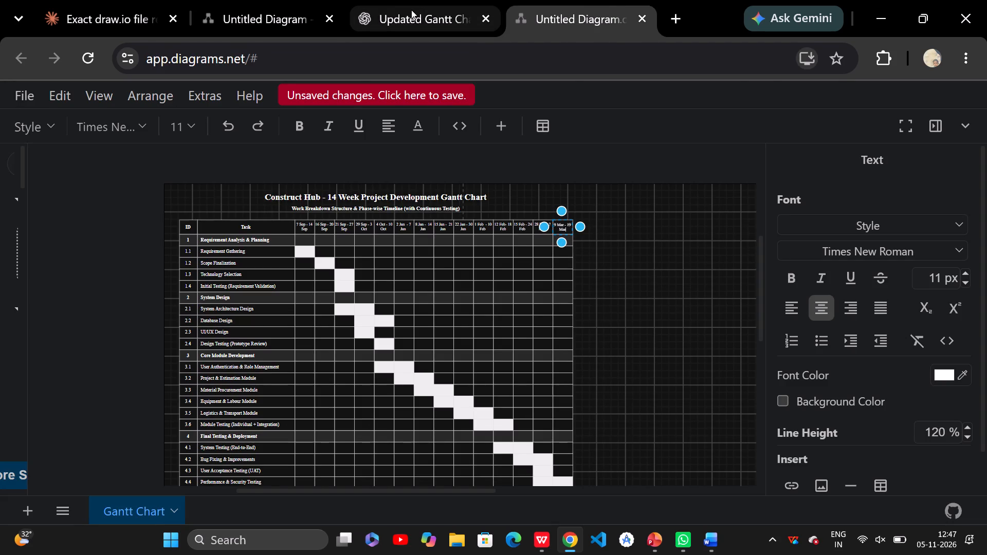
pyautogui.click(411, 10)
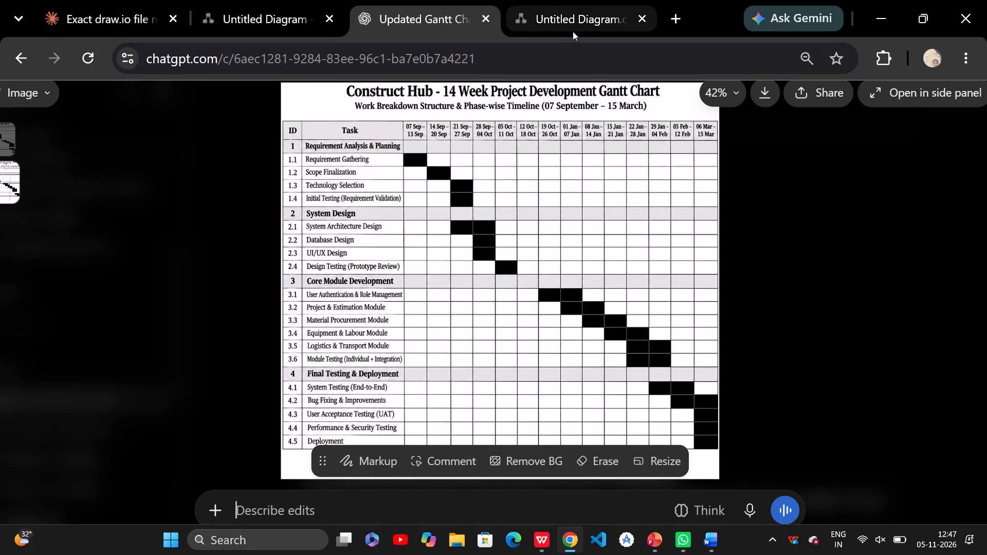
pyautogui.click(573, 31)
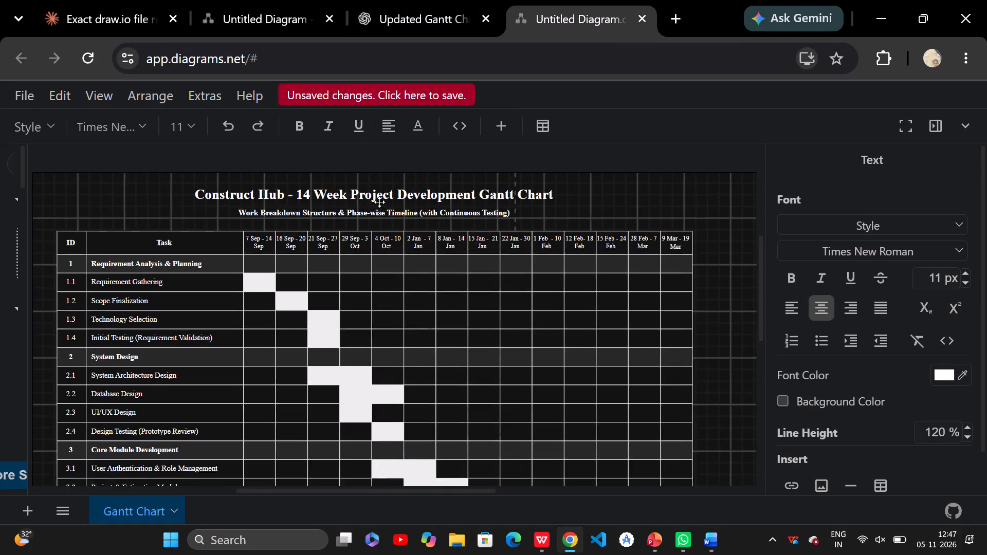
pyautogui.hscroll(1, 379, 202)
pyautogui.scroll(-1, 379, 202)
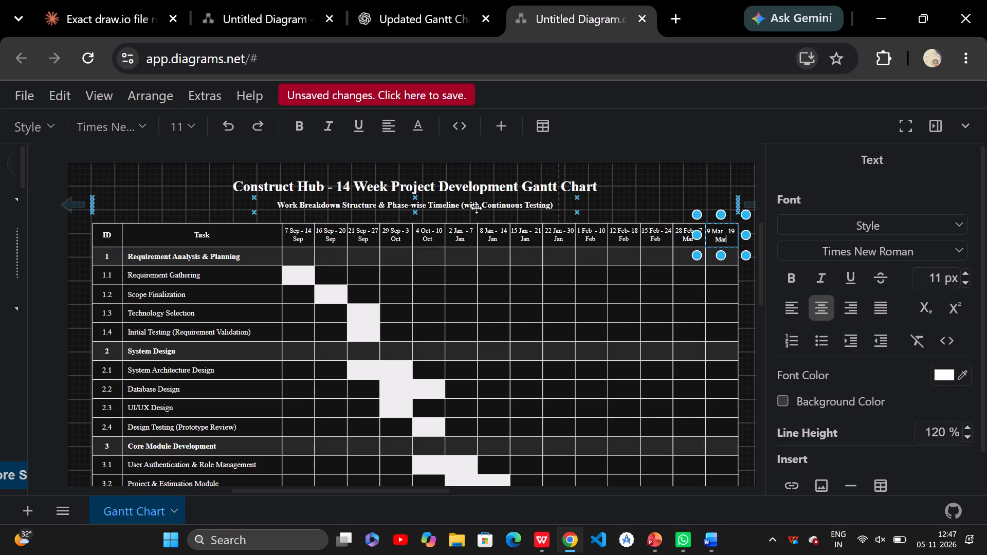
pyautogui.click(416, 2)
pyautogui.scroll(1, 297, 249)
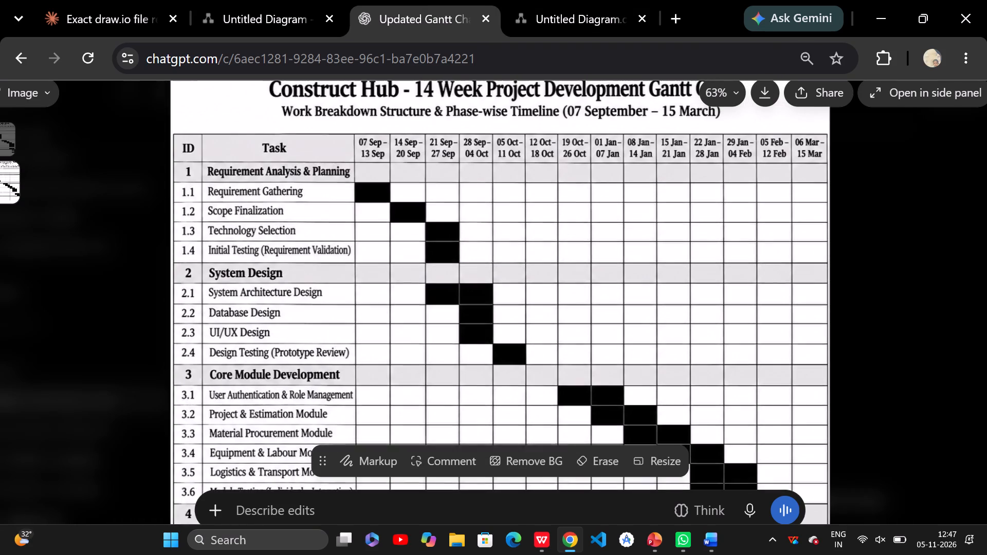
pyautogui.scroll(1, 297, 249)
pyautogui.click(543, 1)
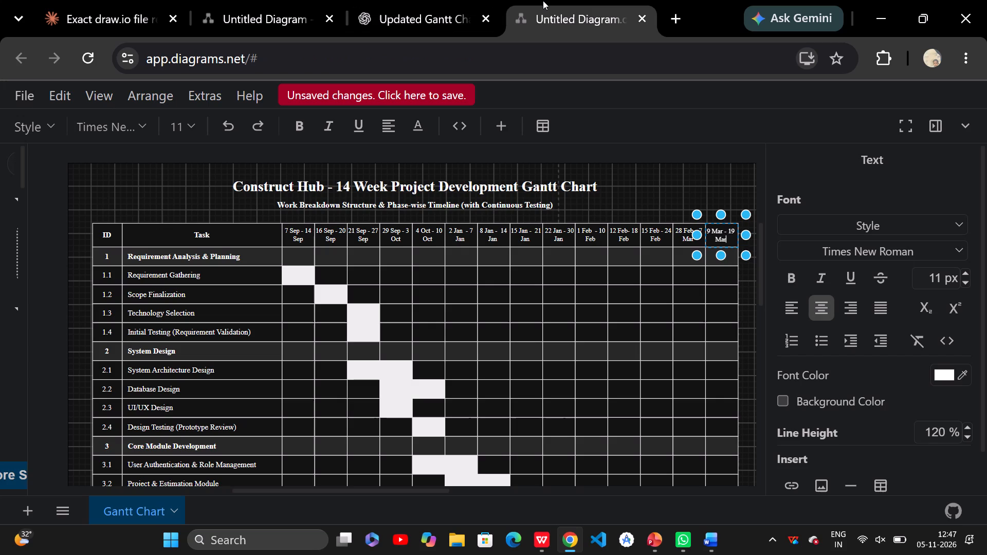
pyautogui.scroll(-2, 283, 190)
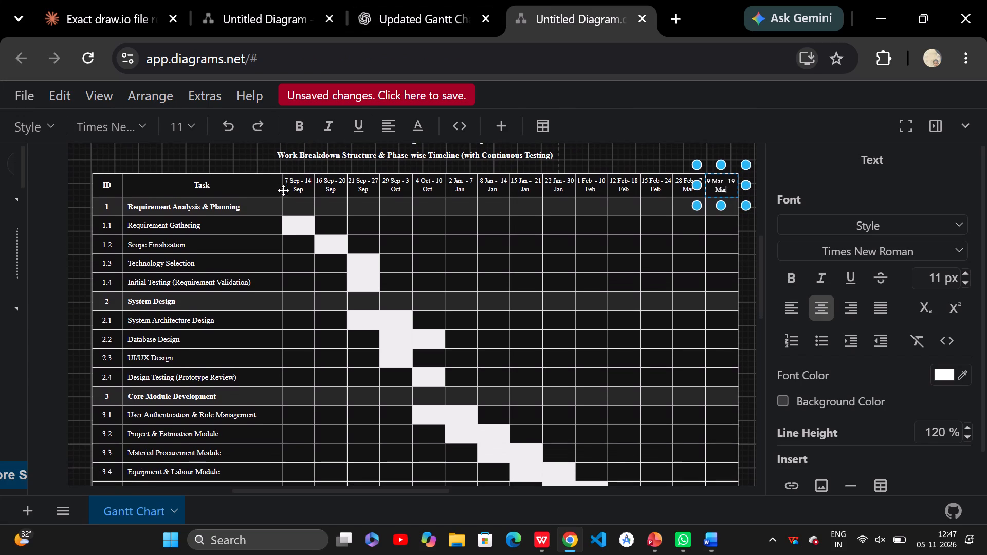
pyautogui.click(416, 3)
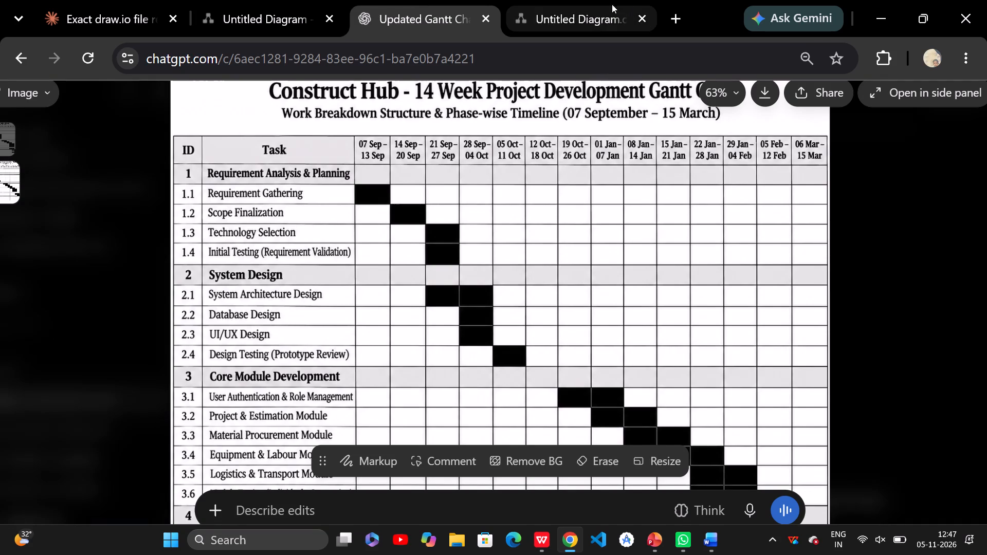
pyautogui.click(573, 4)
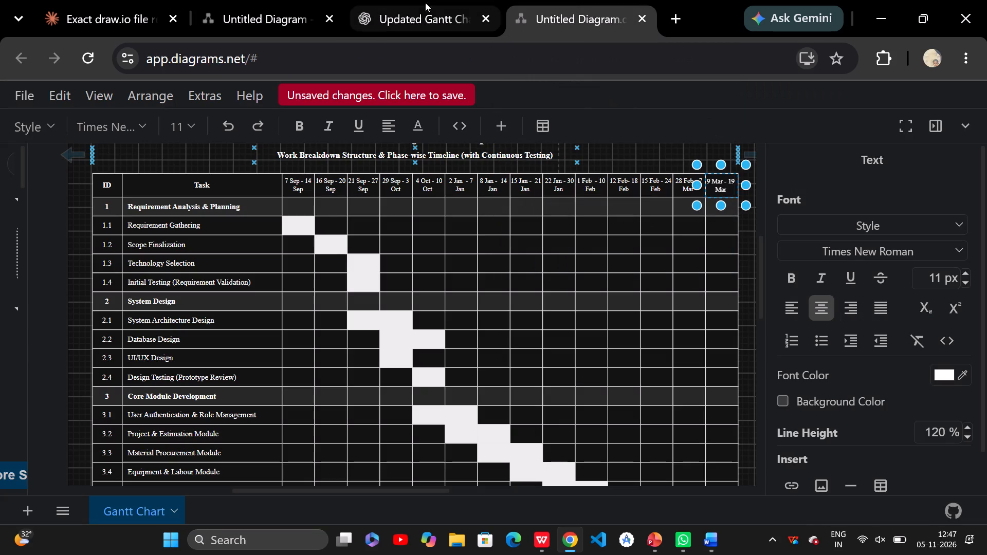
pyautogui.click(417, 5)
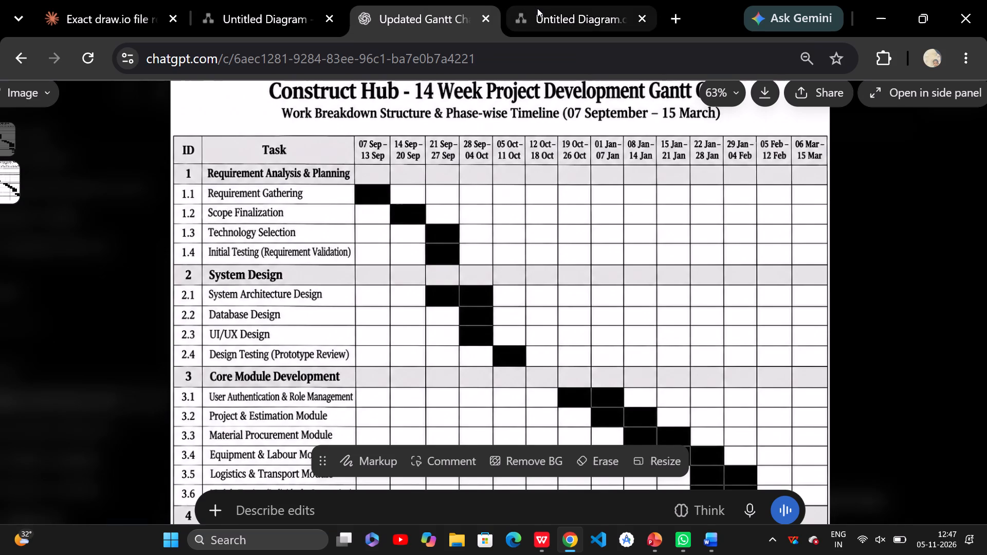
pyautogui.click(541, 10)
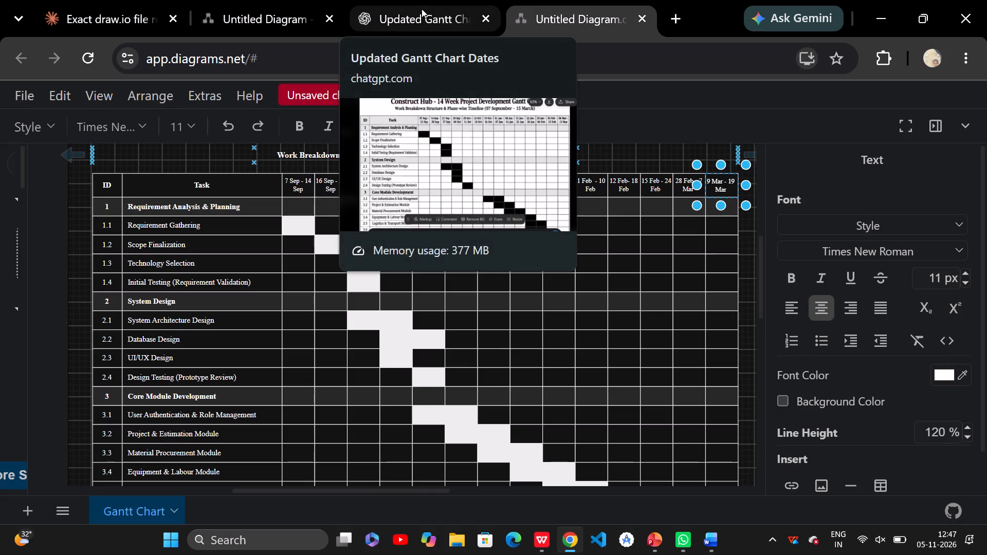
pyautogui.click(422, 9)
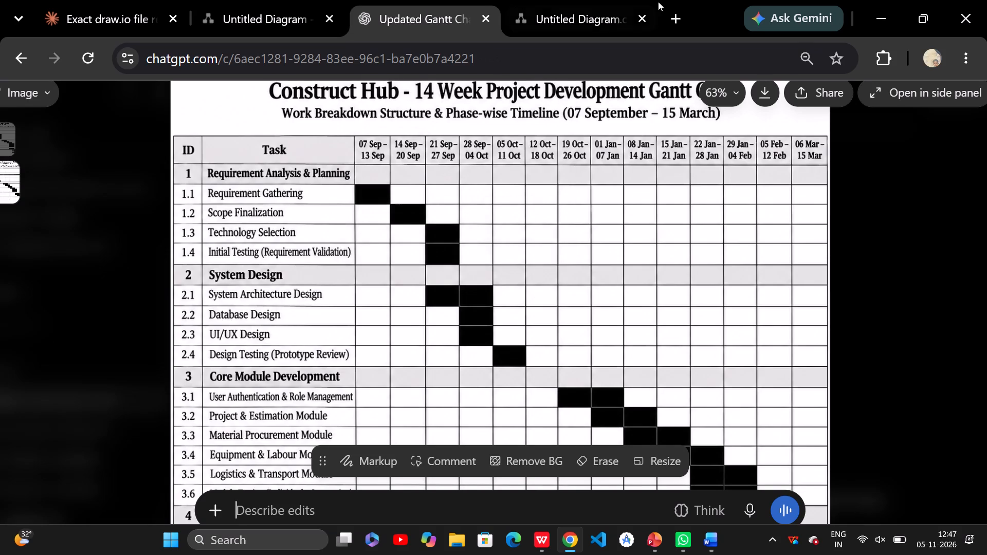
pyautogui.click(589, 23)
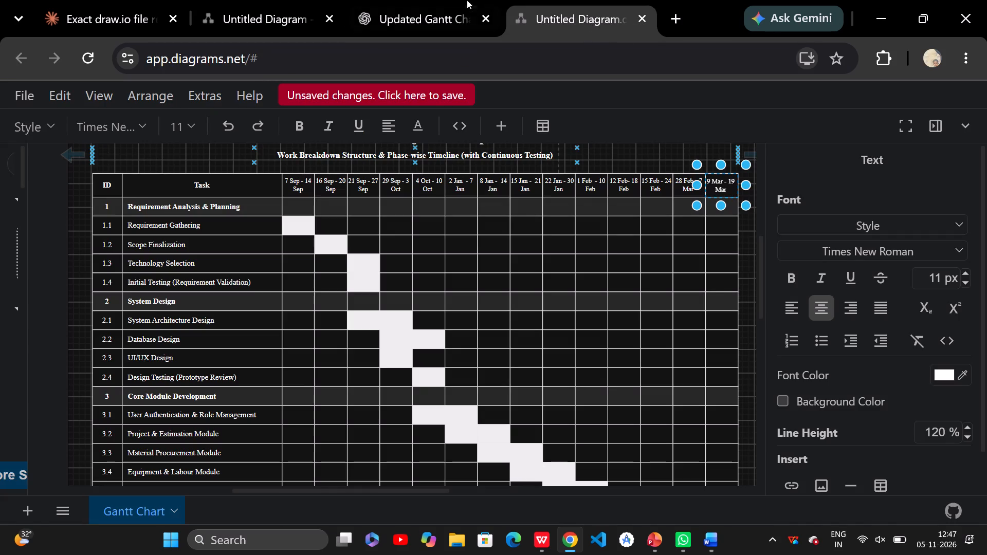
pyautogui.click(458, 6)
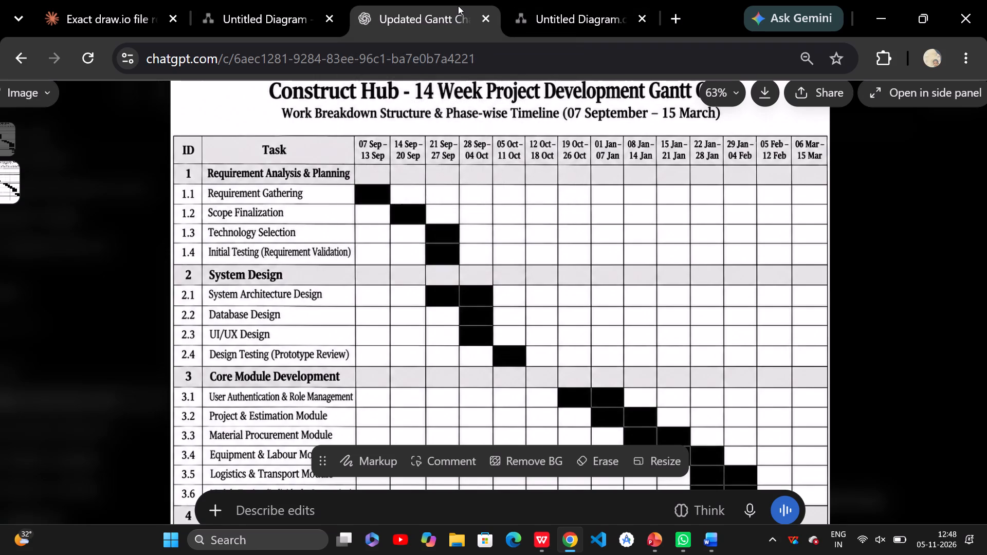
pyautogui.click(540, 6)
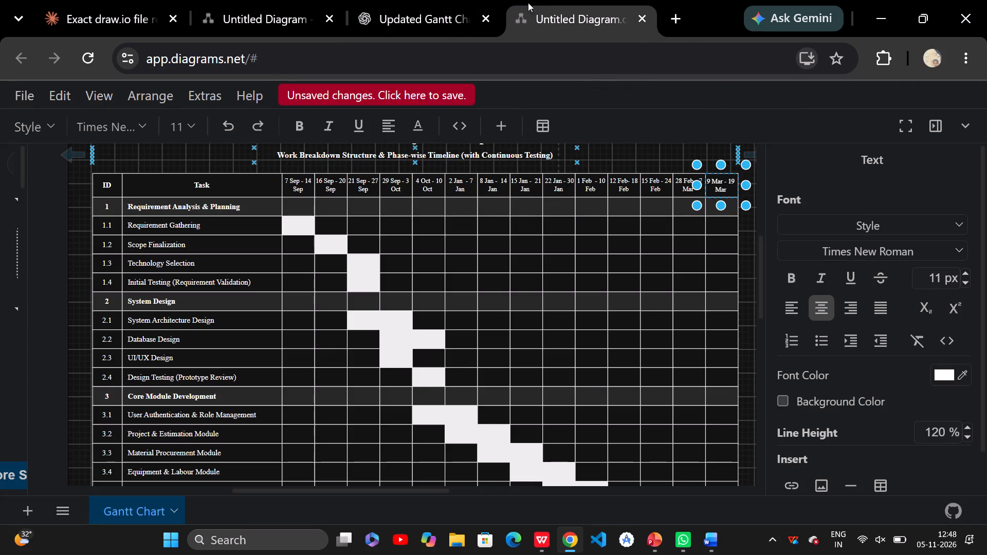
pyautogui.scroll(-2, 357, 192)
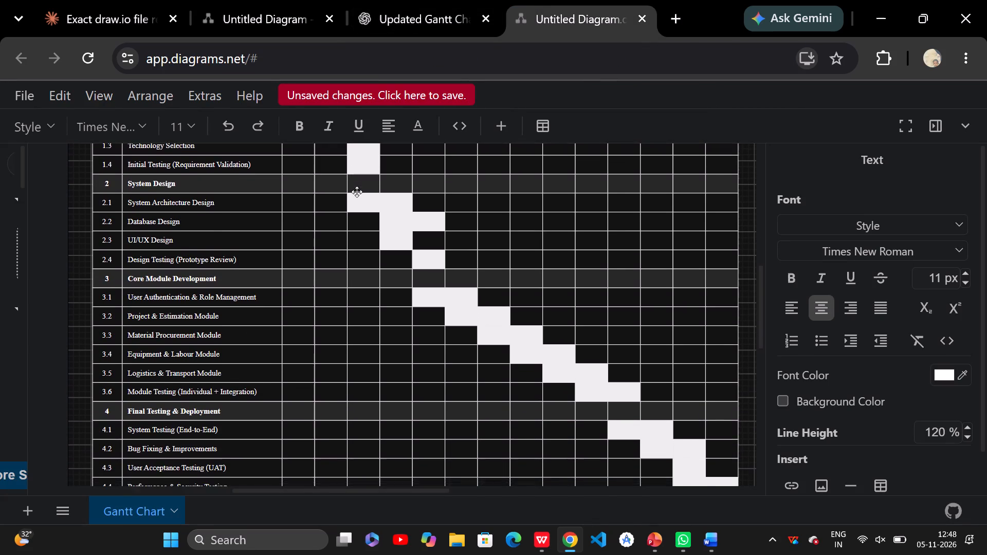
pyautogui.scroll(-1, 357, 192)
pyautogui.click(433, 14)
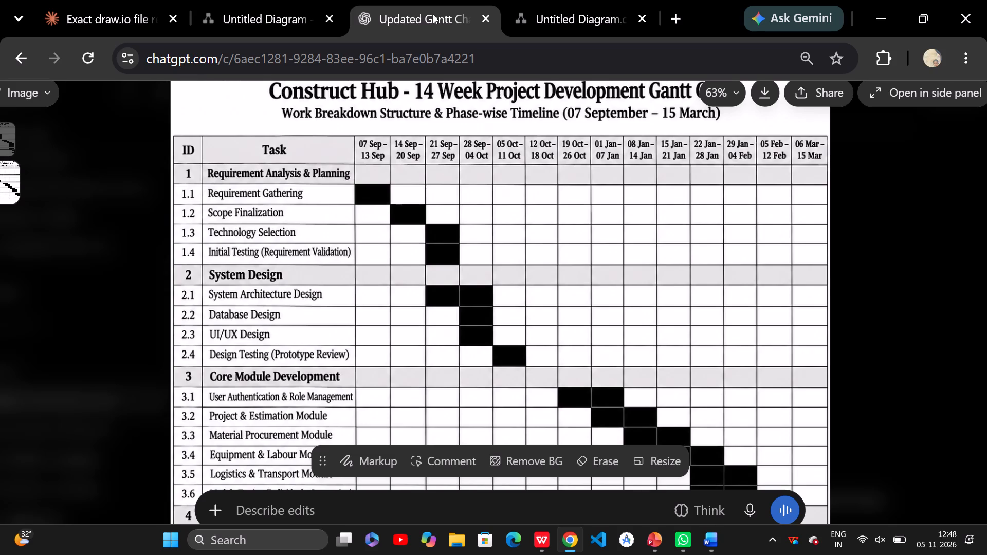
pyautogui.scroll(-2, 324, 249)
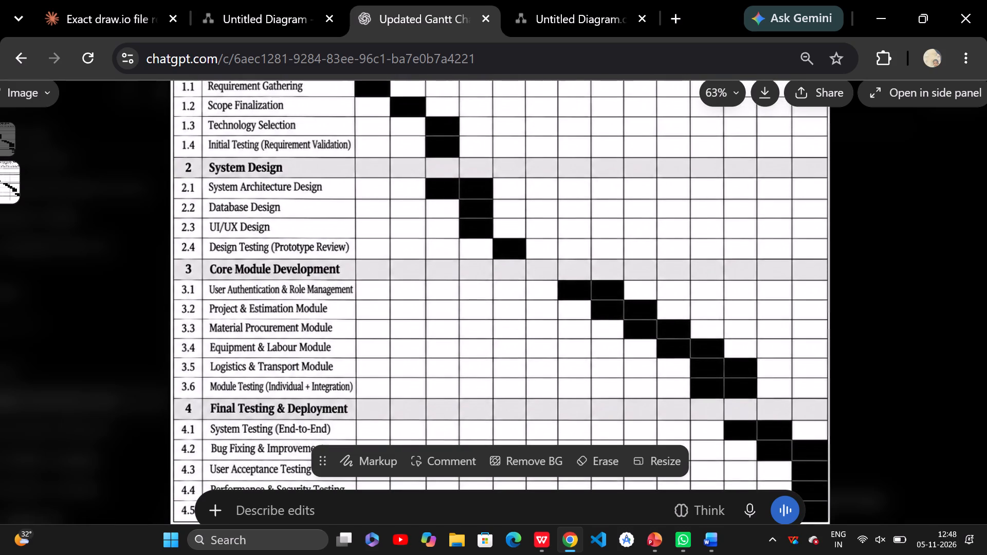
pyautogui.scroll(-1, 324, 249)
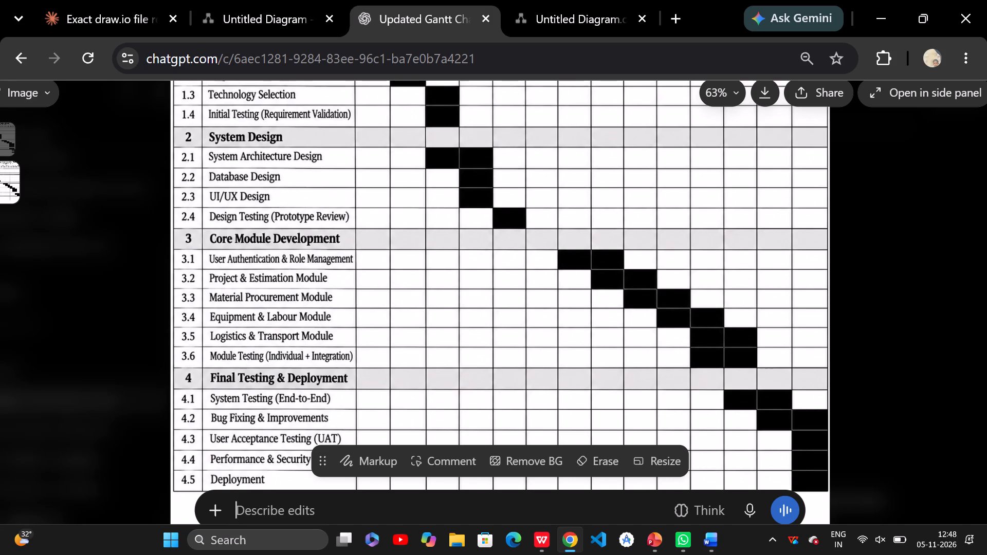
pyautogui.click(377, 12)
pyautogui.scroll(-1, 355, 245)
pyautogui.click(572, 0)
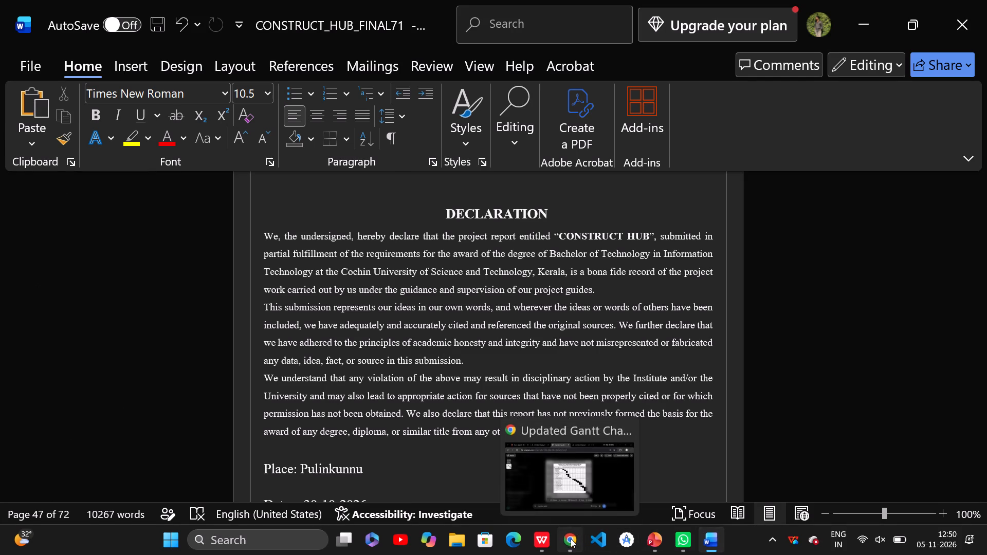
# Close the dated chart image and enlarge the original Week 1 to Week 14 Gantt chart attached earlier in the ChatGPT conversation.
pyautogui.press('Escape')
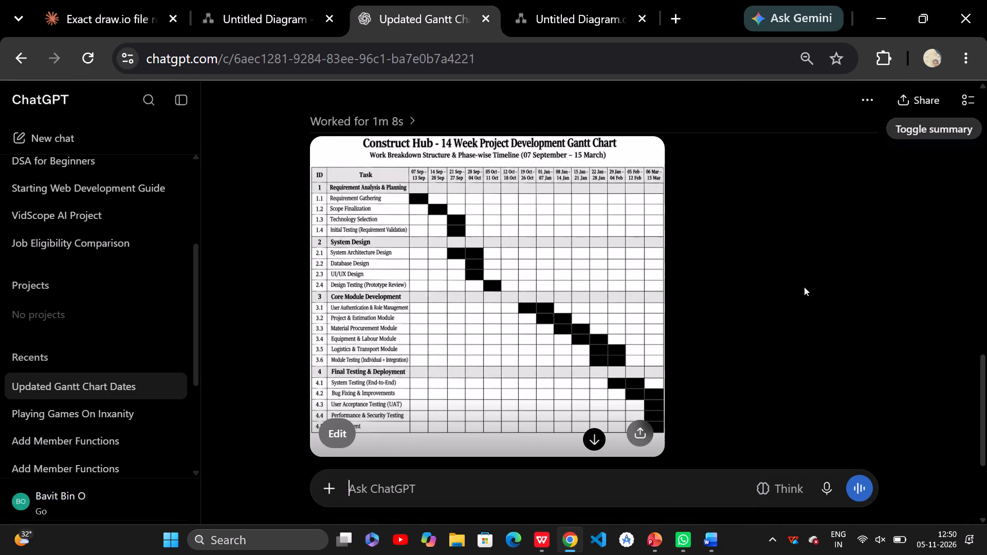
pyautogui.press('Escape')
pyautogui.click(791, 291)
pyautogui.press('Escape')
pyautogui.scroll(1, 703, 341)
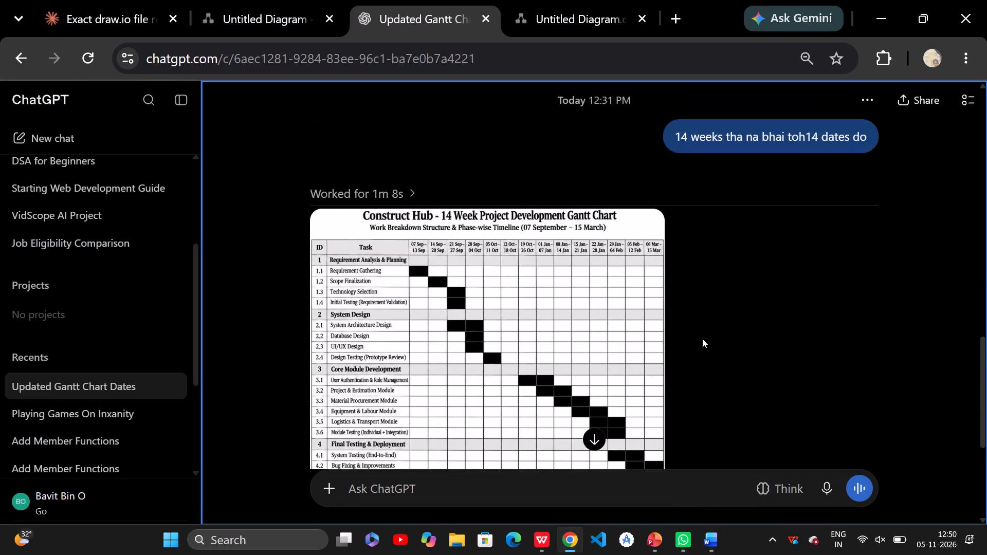
pyautogui.scroll(10, 704, 330)
pyautogui.click(842, 176)
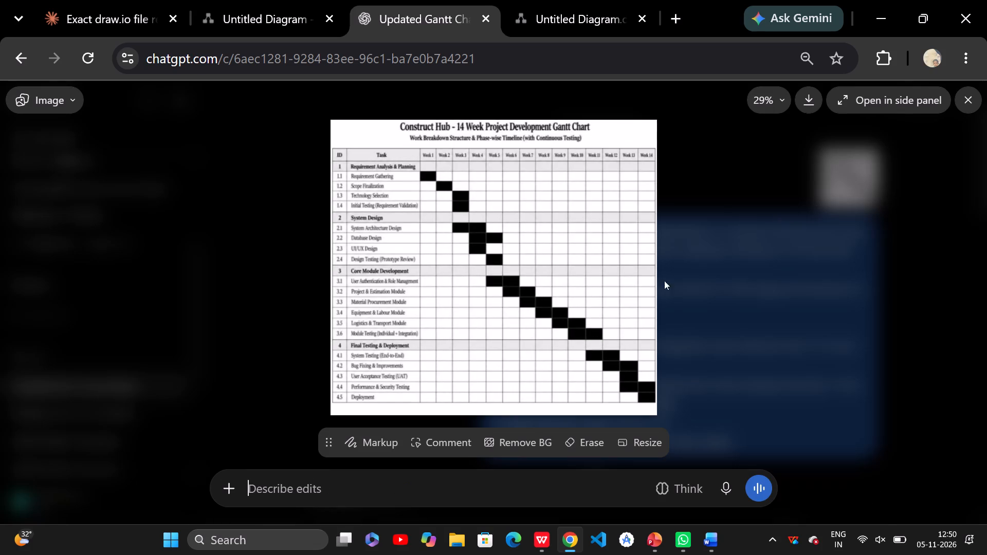
# Compare the Requirement Analysis & Planning and System Design task bars in the diagrams.net chart with the original Week 1 to Week 14 chart.
pyautogui.click(546, 0)
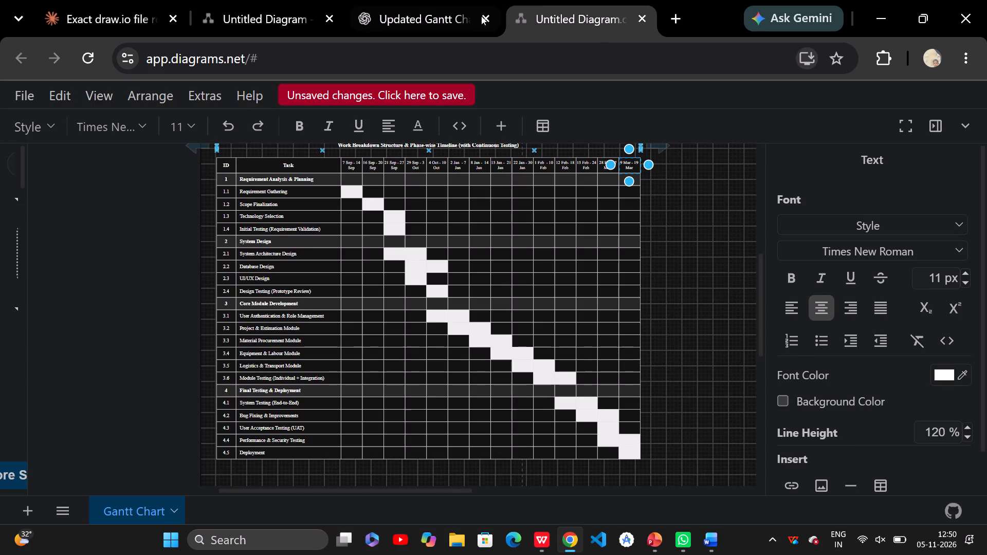
pyautogui.click(448, 12)
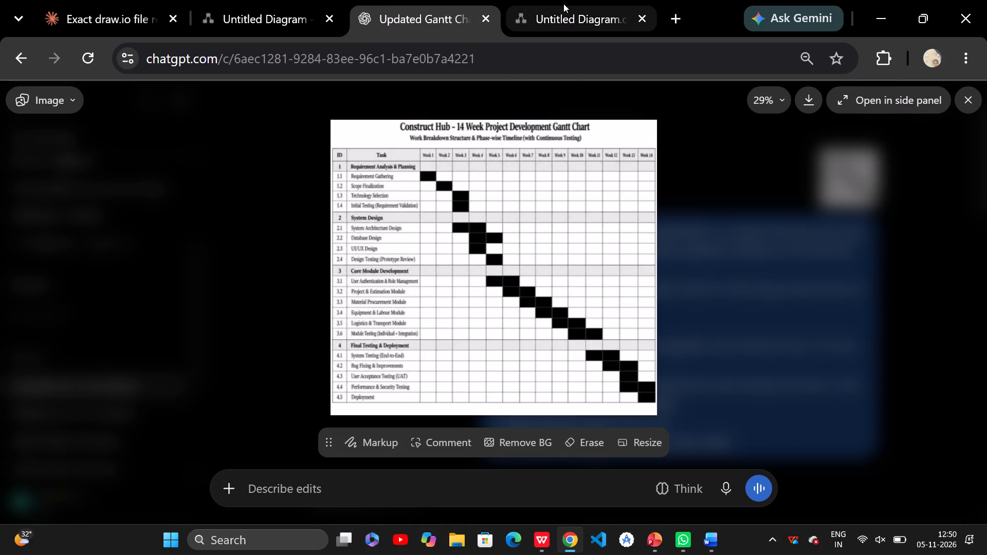
pyautogui.click(576, 11)
pyautogui.click(452, 14)
pyautogui.click(598, 16)
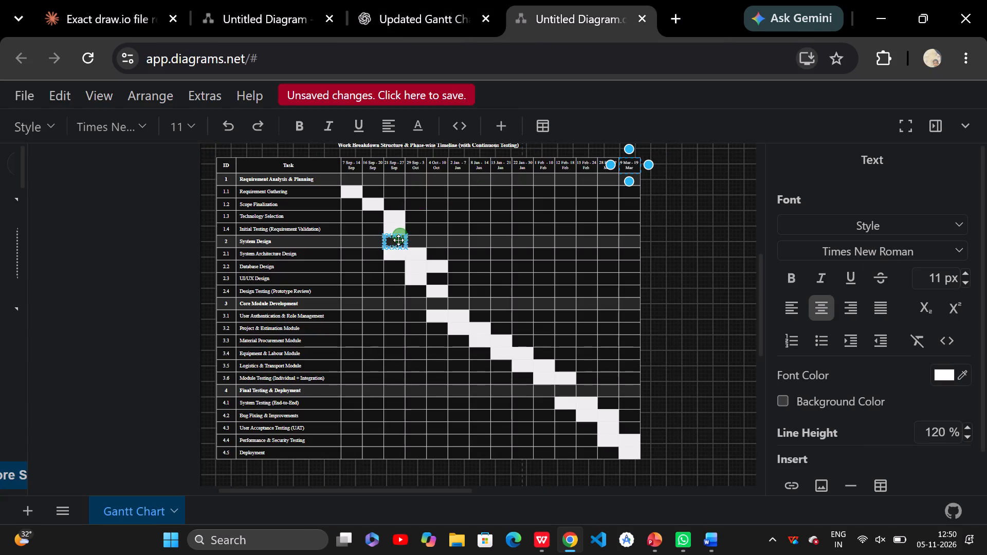
pyautogui.click(453, 0)
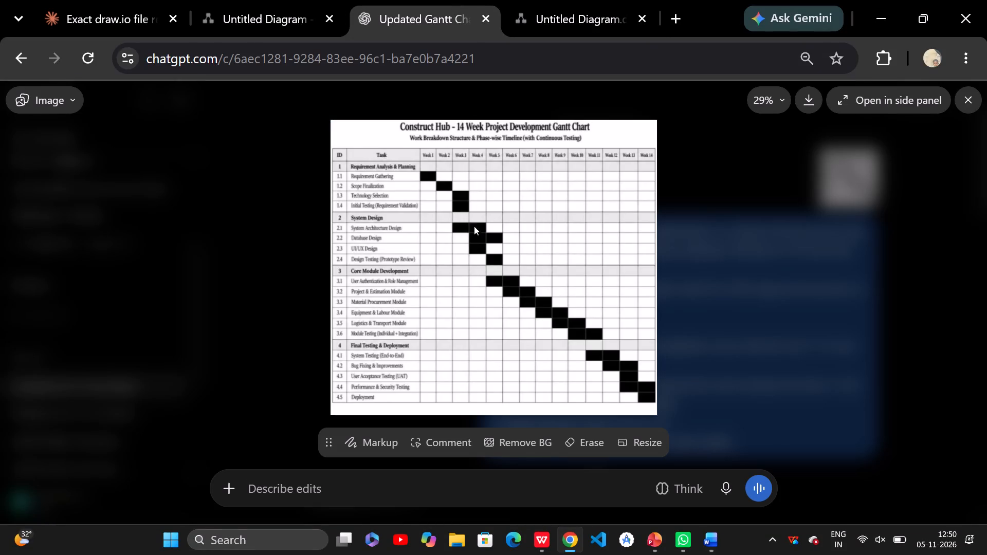
pyautogui.click(584, 0)
pyautogui.click(436, 6)
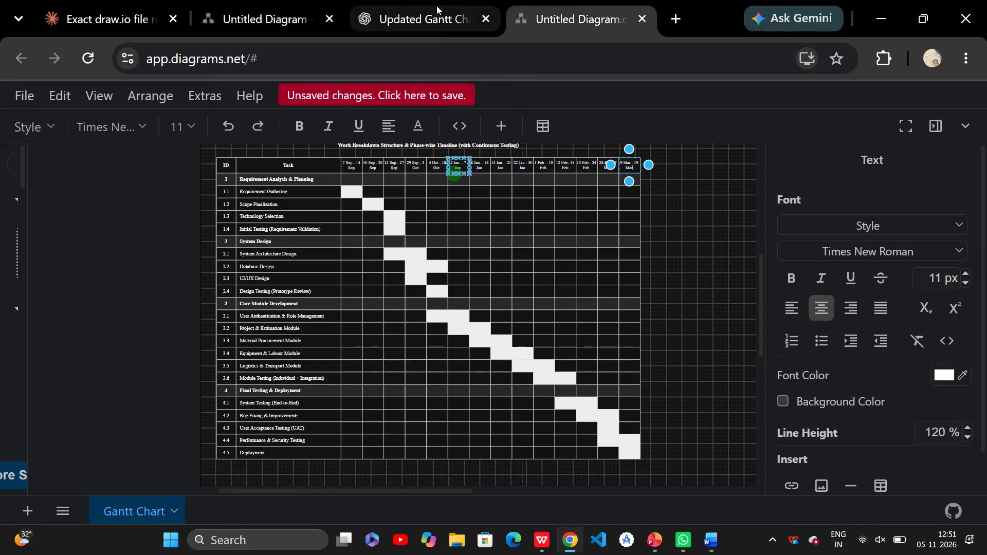
pyautogui.click(540, 20)
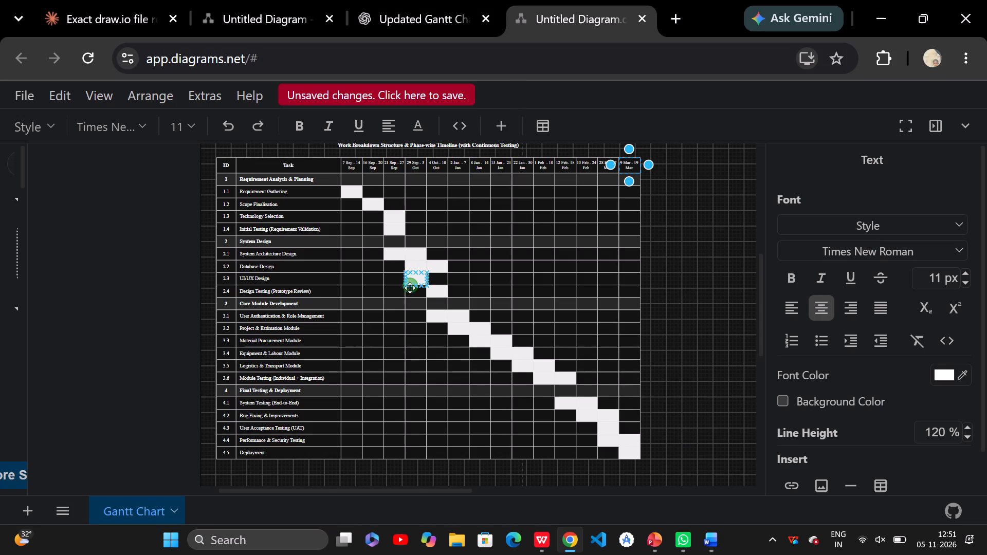
pyautogui.click(447, 0)
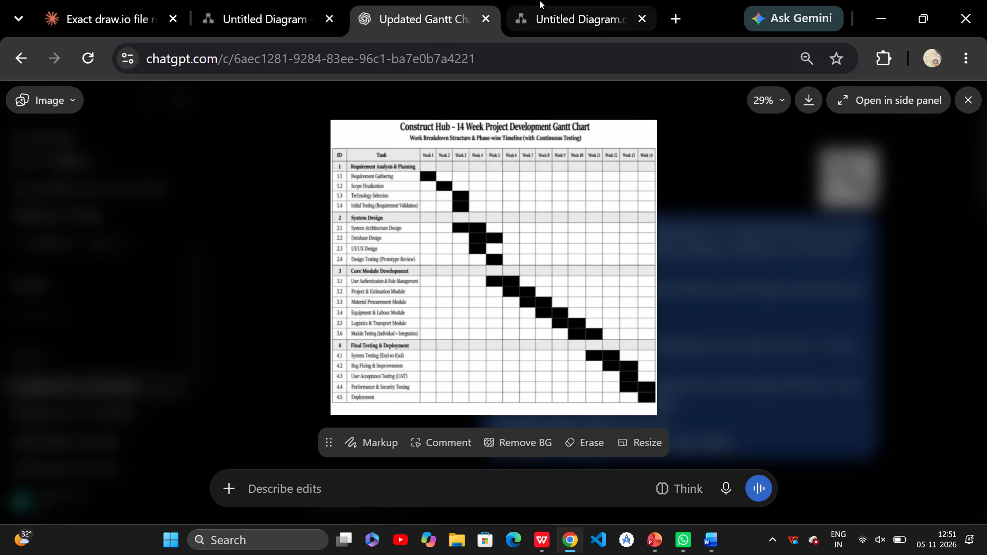
pyautogui.click(562, 8)
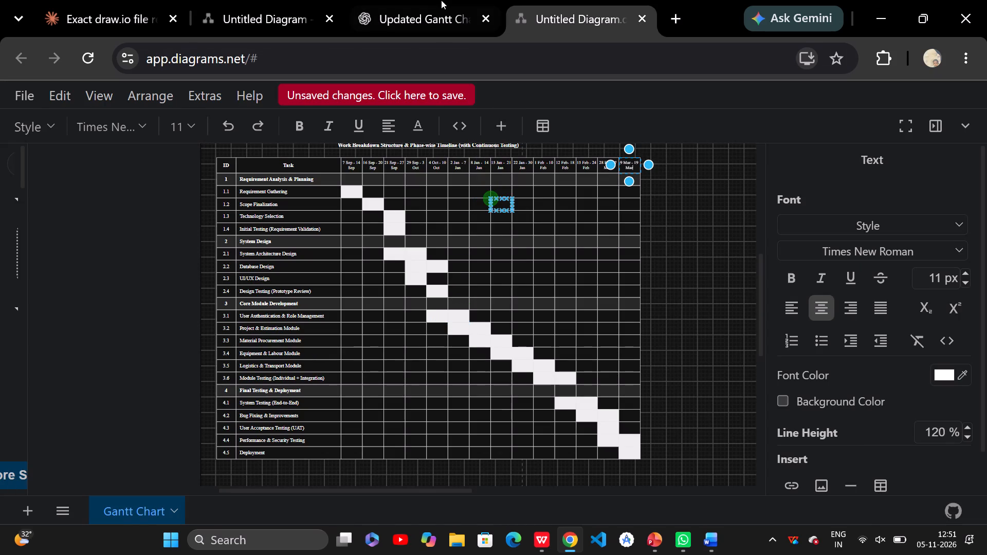
# Compare the Core Module Development and Final Testing & Deployment task bars between the original Week 1 to Week 14 chart and the diagrams.net chart.
pyautogui.click(432, 0)
pyautogui.click(569, 24)
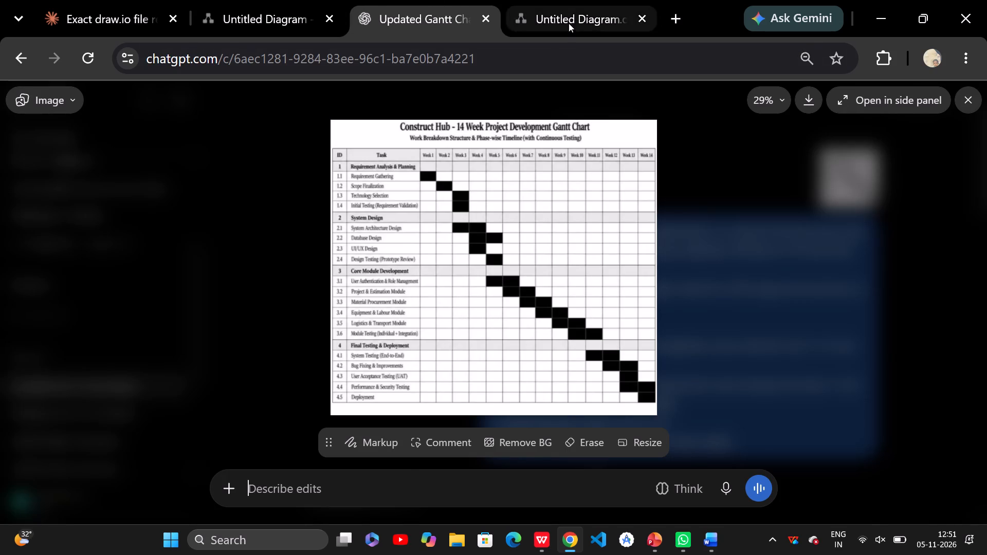
pyautogui.moveTo(474, 0); pyautogui.dragTo(470, 2)
pyautogui.click(511, 0)
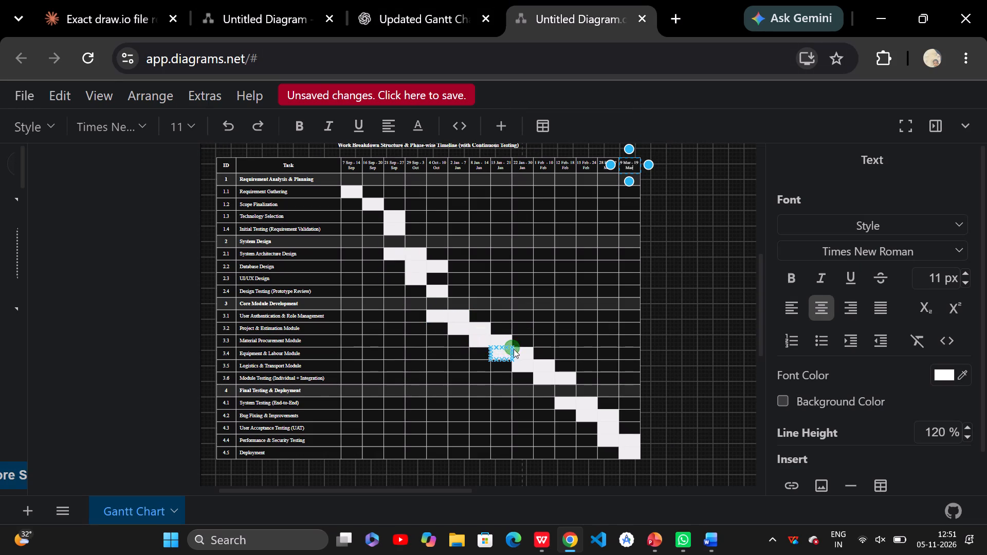
pyautogui.click(398, 3)
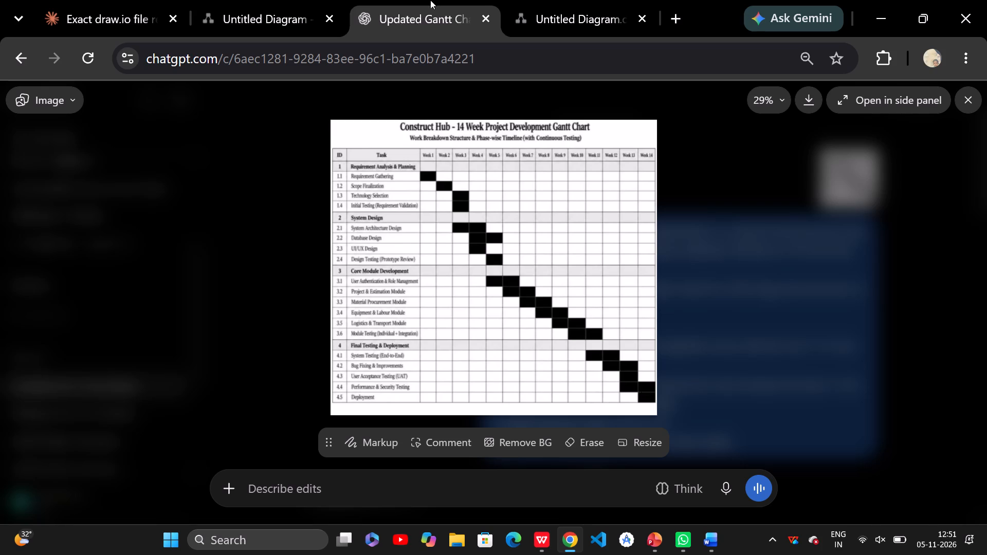
pyautogui.click(566, 0)
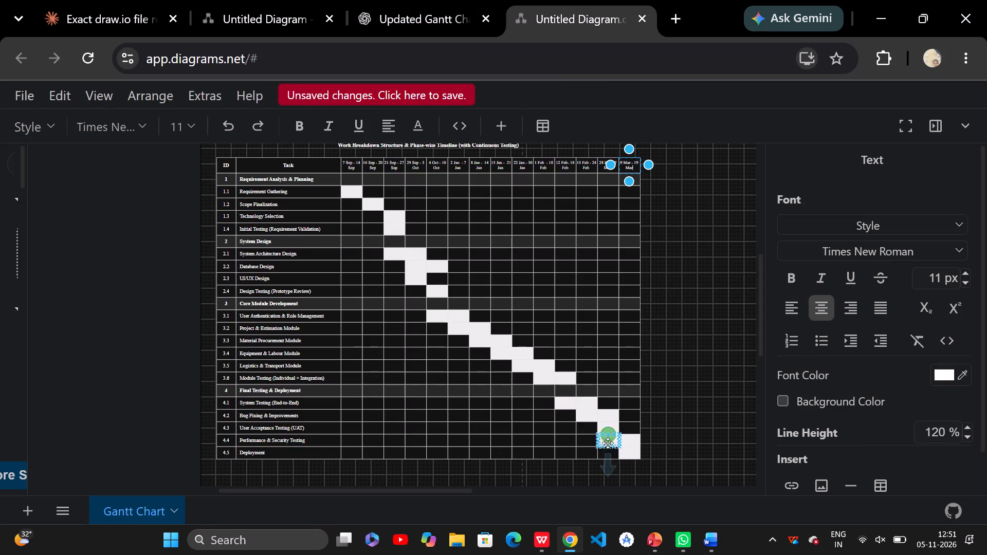
pyautogui.click(414, 0)
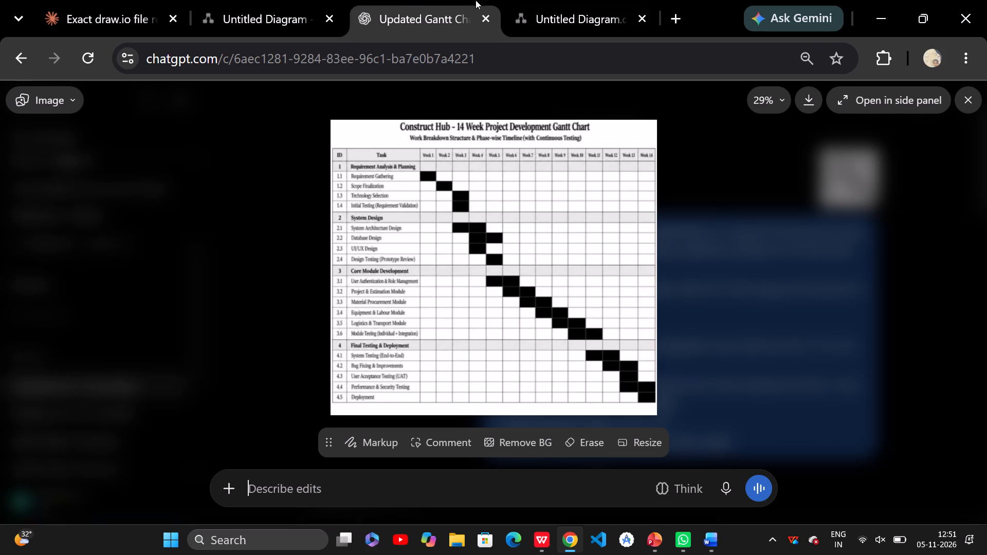
pyautogui.click(551, 10)
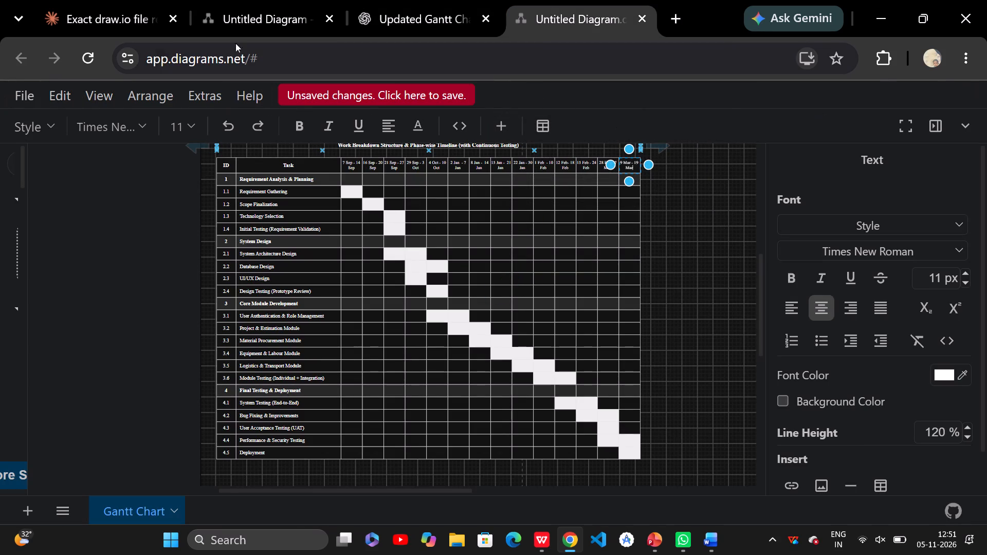
# Set up saving the diagrams.net Gantt chart as an Editable Bitmap Image (.png) with Download as the destination.
pyautogui.click(25, 89)
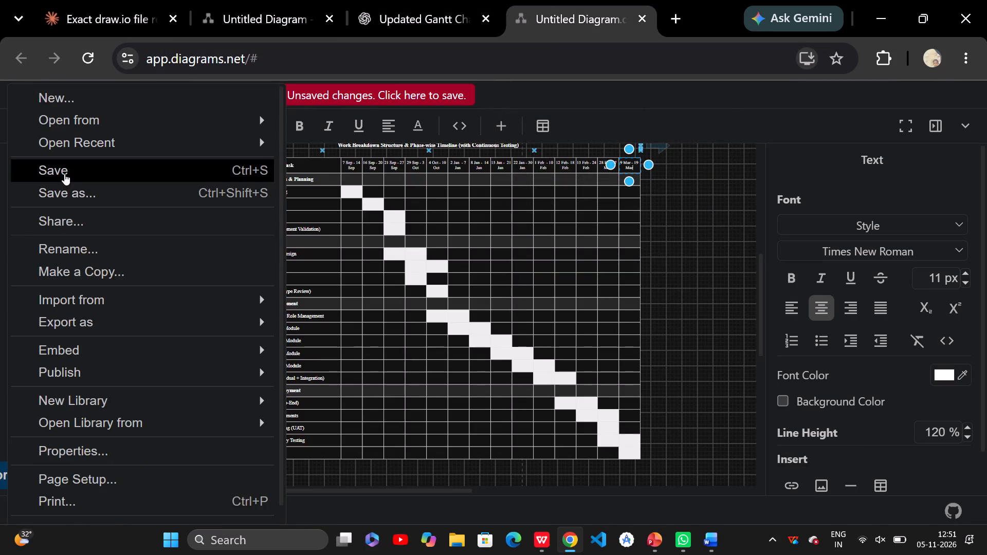
pyautogui.click(64, 174)
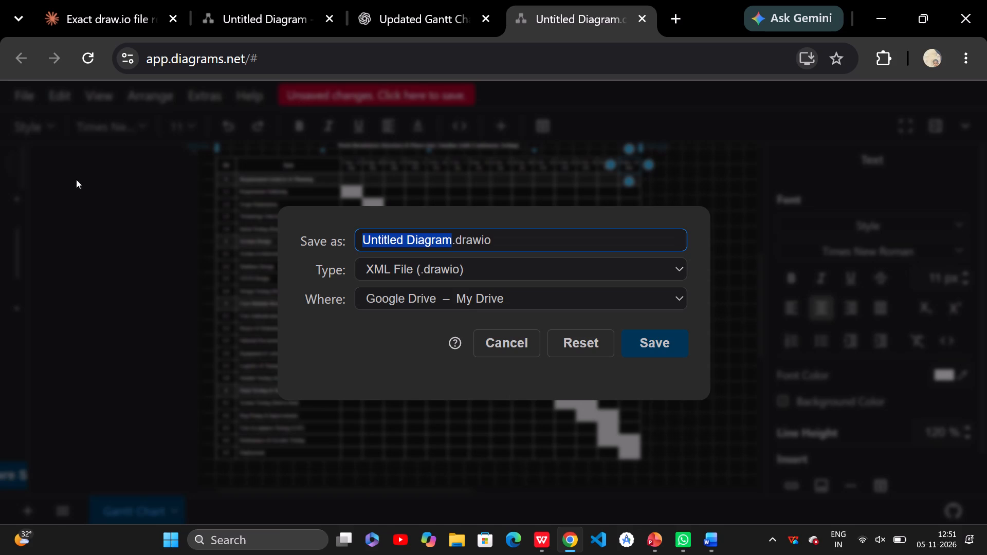
pyautogui.click(498, 273)
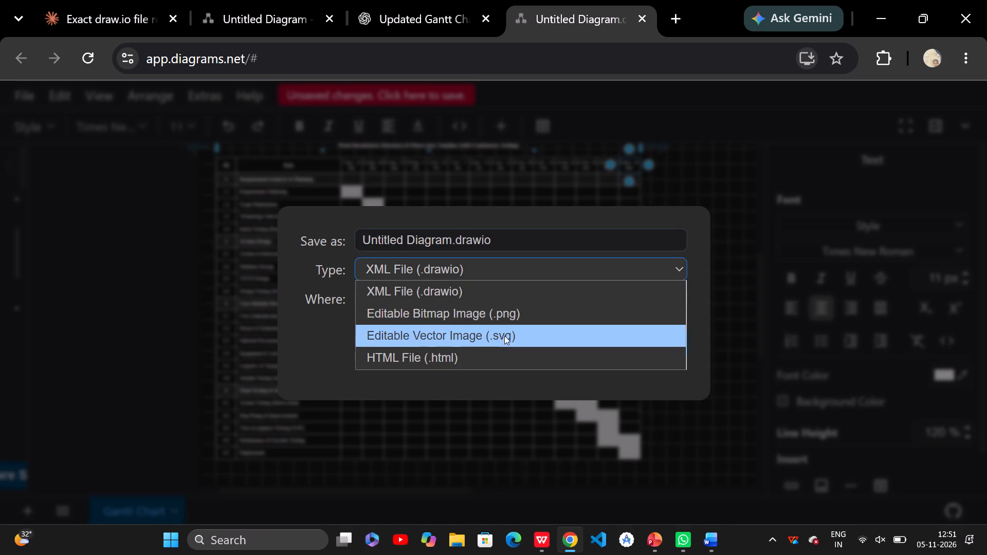
pyautogui.click(505, 322)
pyautogui.click(485, 302)
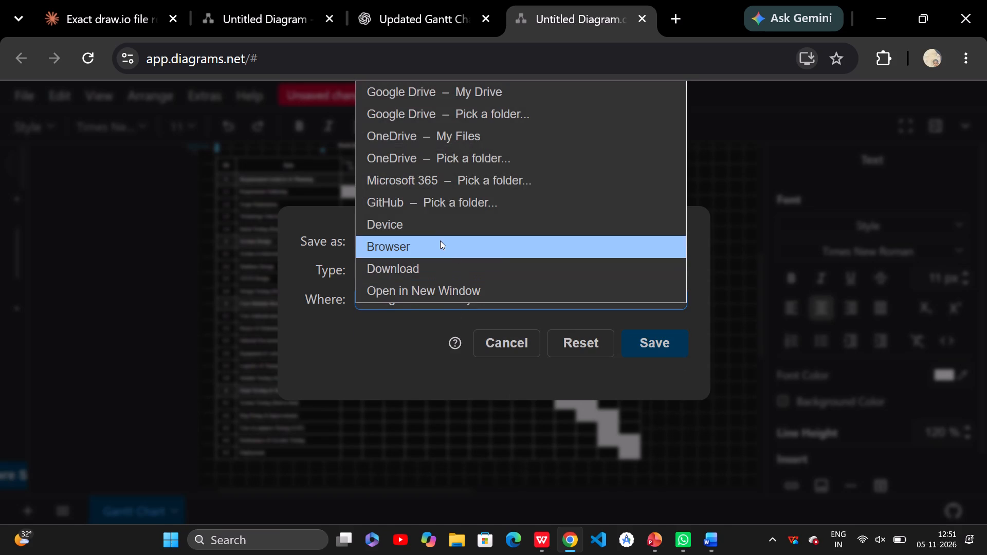
pyautogui.click(445, 261)
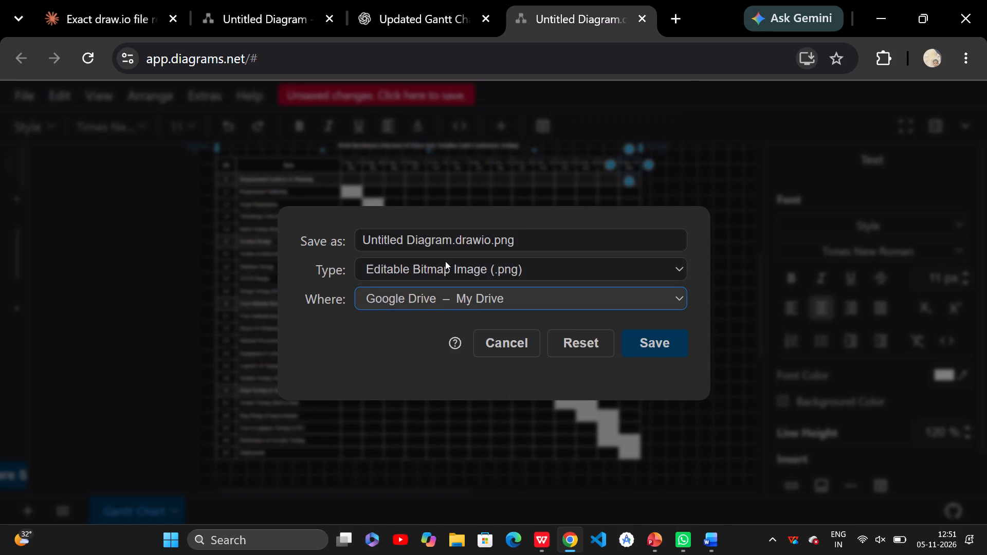
# Name the PNG file "Gantt Chat" and download it.
pyautogui.click(491, 242)
pyautogui.press('BackSpace')
pyautogui.press('BackSpace')
pyautogui.press('BackSpace')
pyautogui.press('BackSpace')
pyautogui.press('BackSpace')
pyautogui.press('BackSpace')
pyautogui.press('BackSpace')
pyautogui.press('BackSpace')
pyautogui.press('BackSpace')
pyautogui.press('BackSpace')
pyautogui.press('BackSpace')
pyautogui.press('BackSpace')
pyautogui.press('BackSpace')
pyautogui.press('BackSpace')
pyautogui.press('BackSpace')
pyautogui.press('BackSpace')
pyautogui.press('BackSpace')
pyautogui.press('BackSpace')
pyautogui.press('BackSpace')
pyautogui.press('BackSpace')
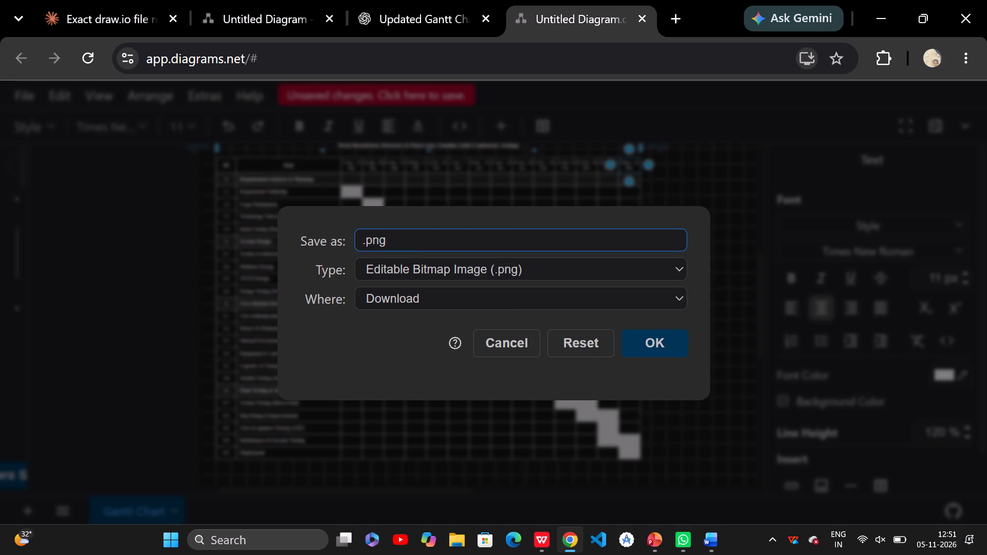
pyautogui.write('GA')
pyautogui.write('antt')
pyautogui.press('space')
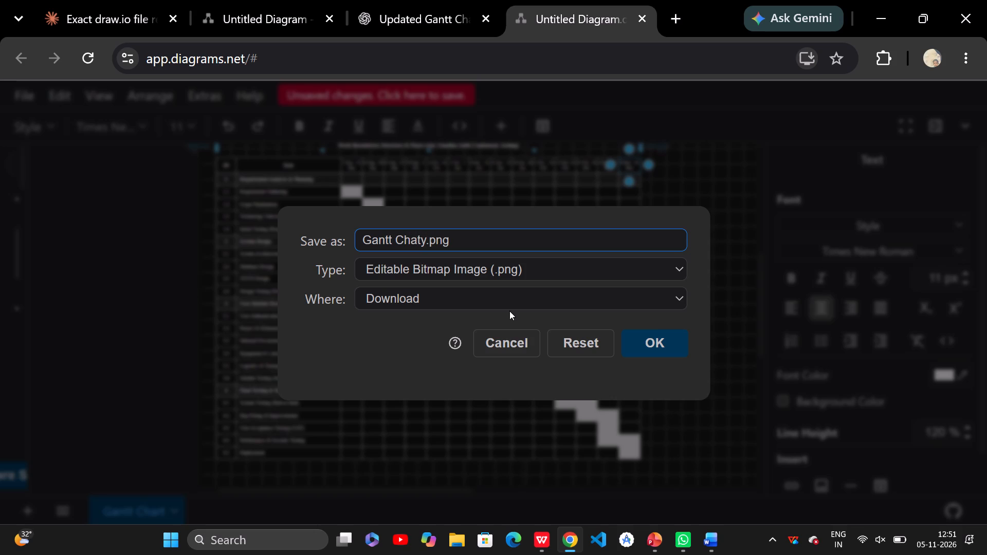
pyautogui.press('BackSpace')
pyautogui.click(661, 351)
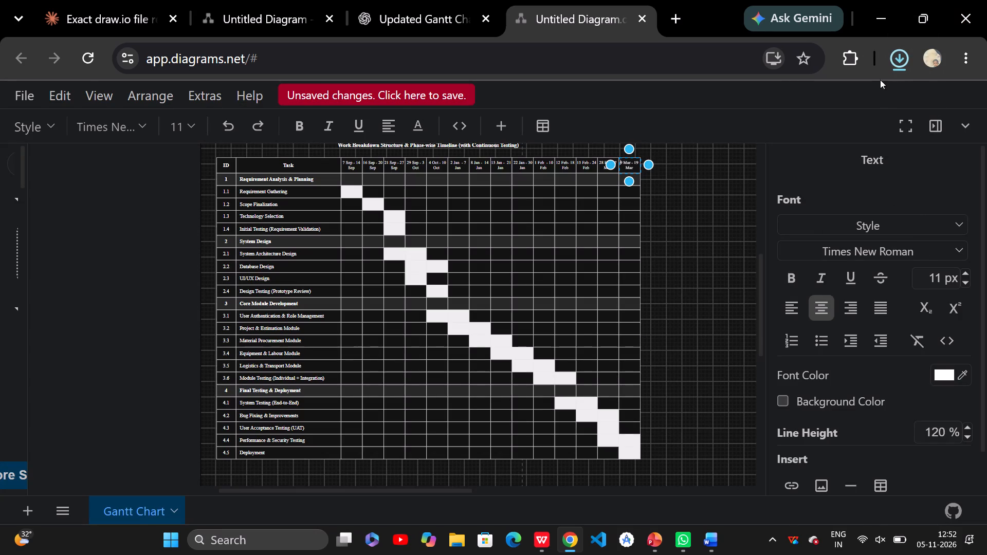
# Show the downloaded Gantt Chat image in the Downloads folder and copy the file.
pyautogui.click(896, 66)
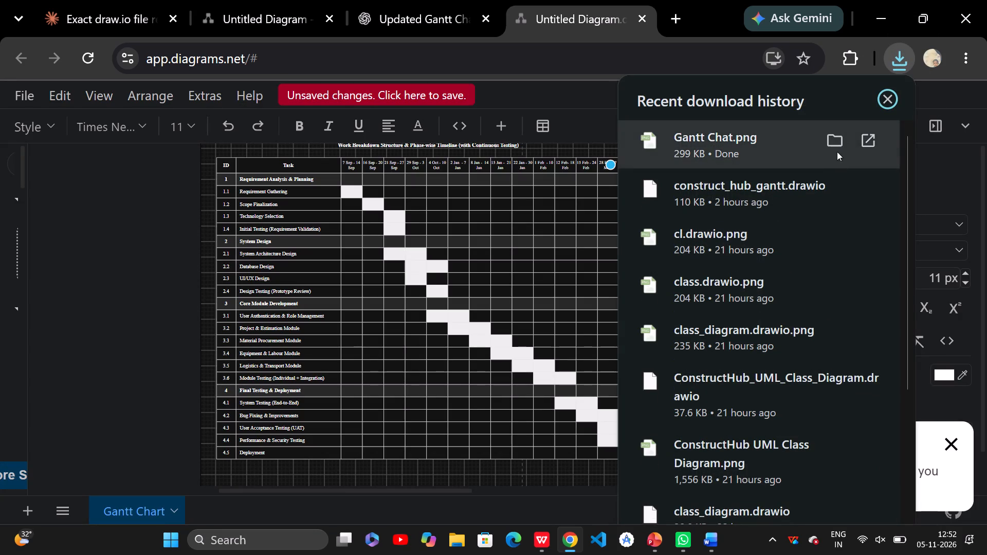
pyautogui.click(837, 145)
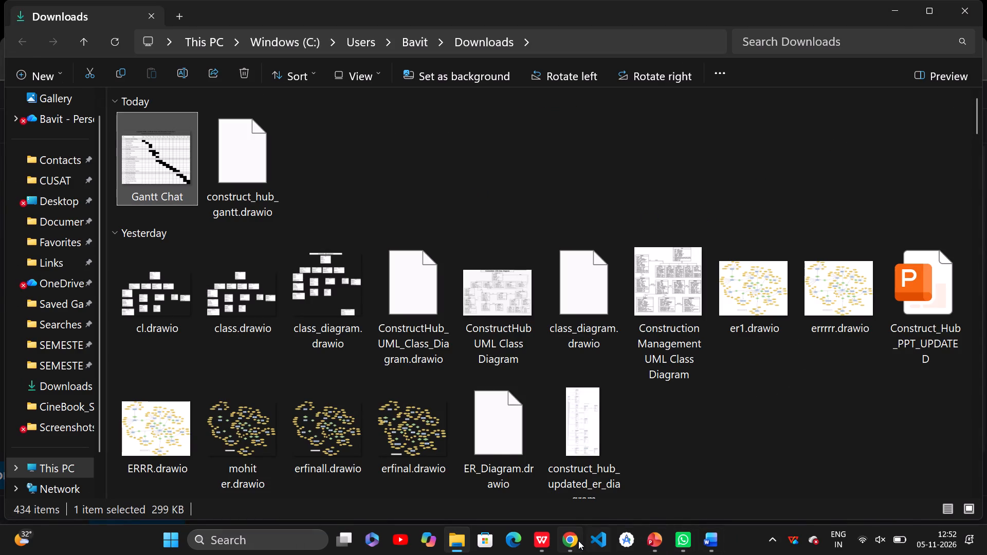
pyautogui.click(566, 542)
pyautogui.click(711, 324)
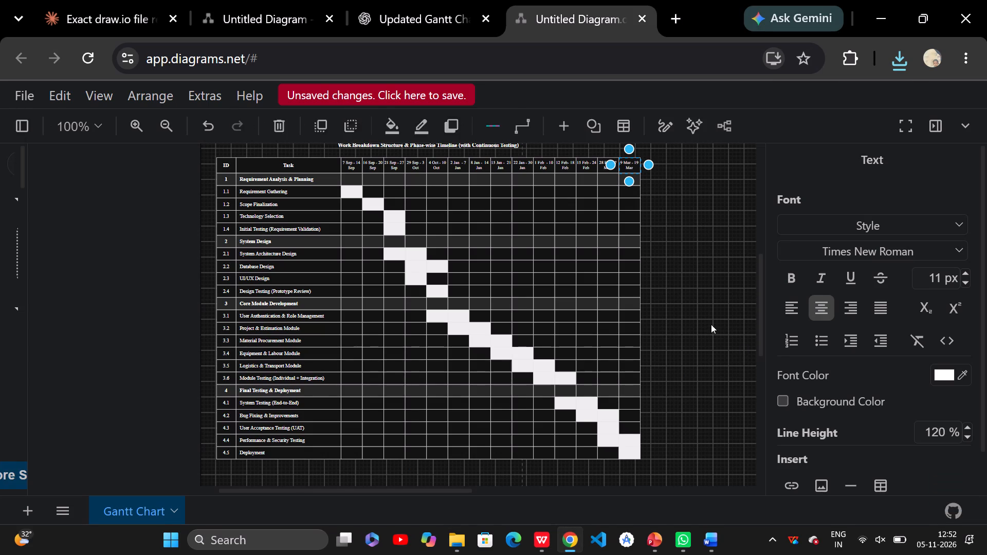
pyautogui.scroll(2, 681, 222)
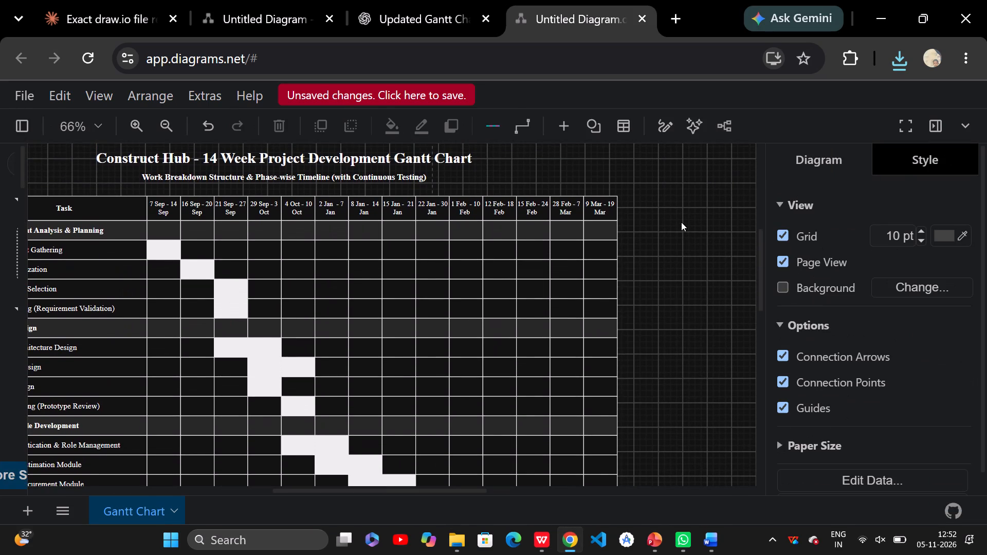
pyautogui.hscroll(1, 681, 222)
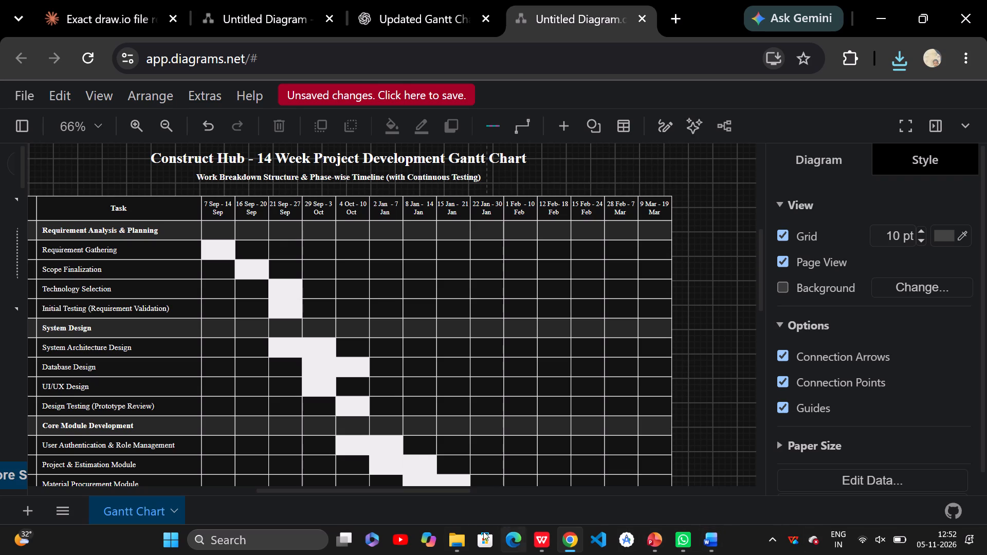
pyautogui.click(462, 533)
pyautogui.rightClick(164, 151)
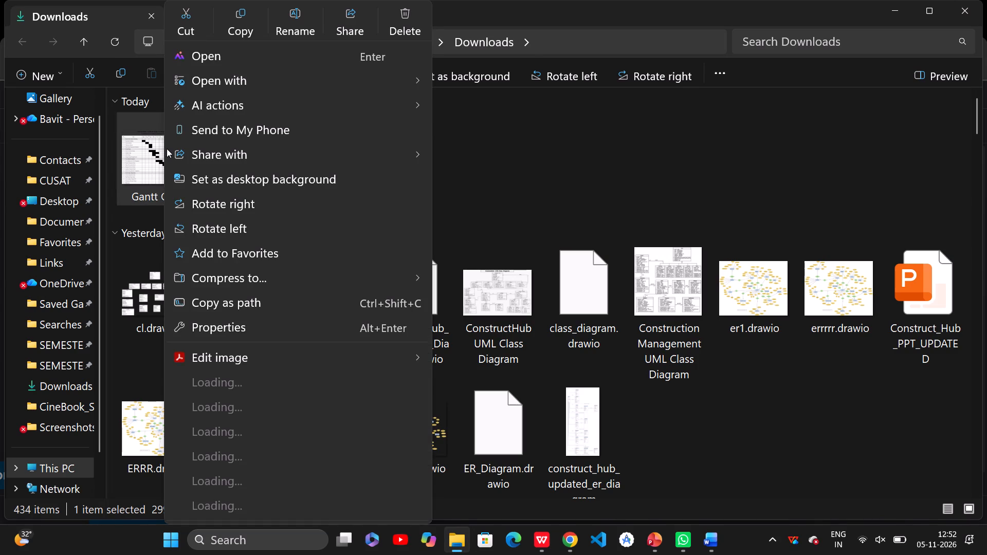
pyautogui.click(251, 32)
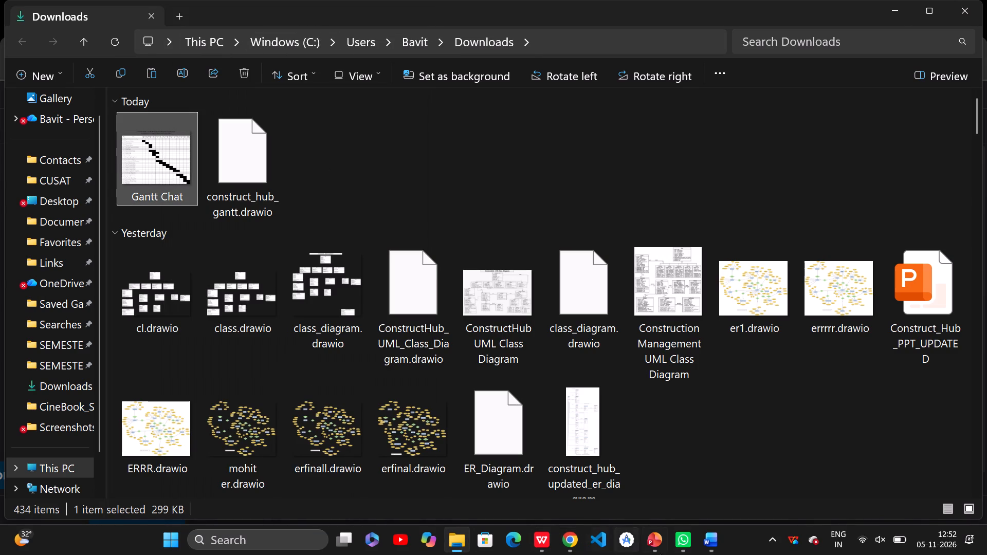
# Switch to the CONSTRUCT_HUB_FINAL71 Word report and find the weekly Gantt chart in section 1.5 Planning and Scheduling.
pyautogui.click(704, 546)
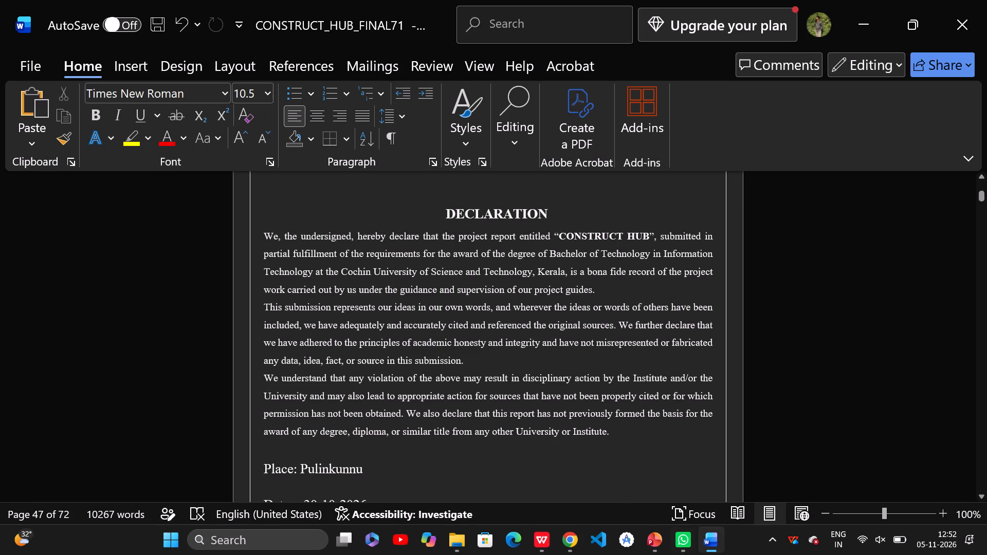
pyautogui.scroll(-20, 569, 448)
pyautogui.scroll(-10, 569, 448)
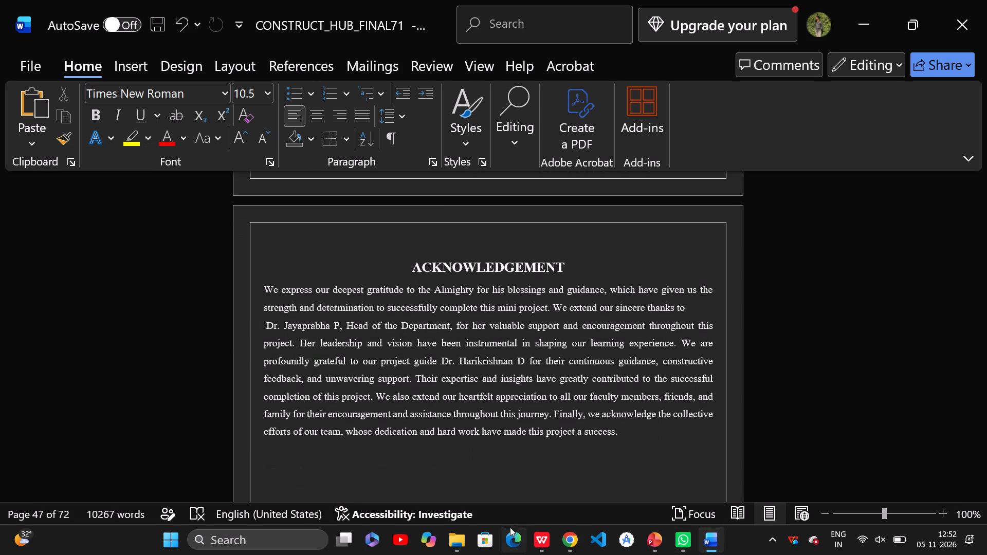
pyautogui.scroll(-20, 510, 527)
pyautogui.scroll(-16, 510, 527)
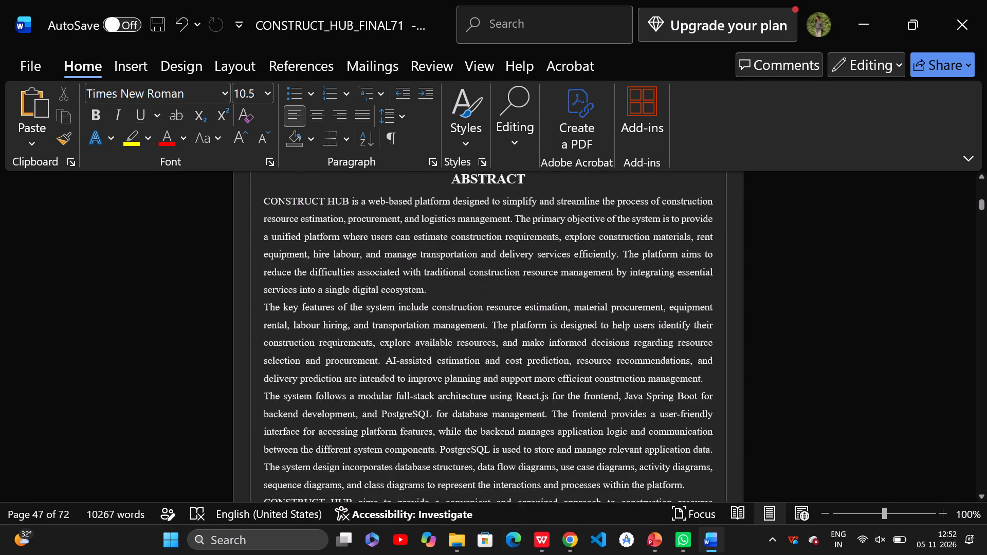
pyautogui.scroll(-20, 442, 384)
pyautogui.scroll(-16, 442, 384)
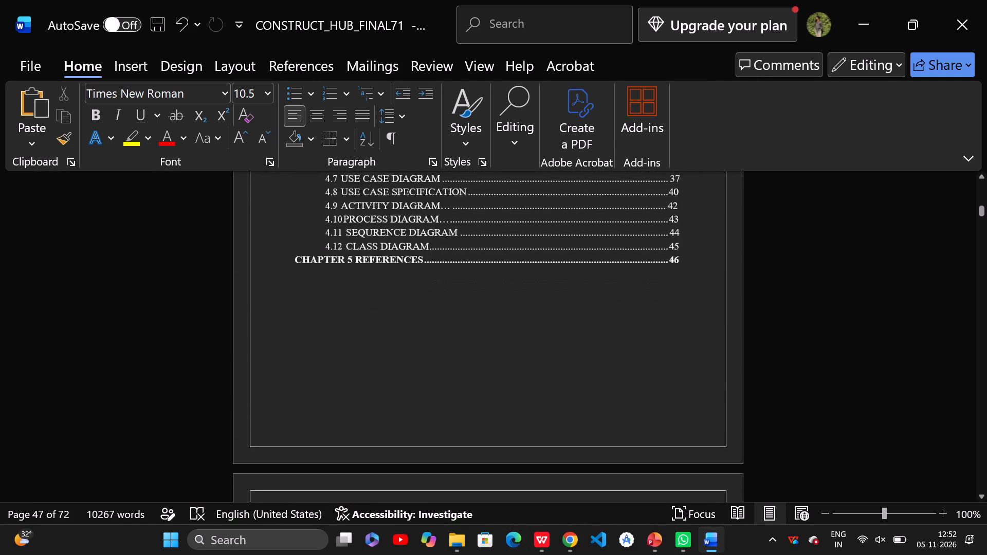
pyautogui.scroll(-20, 456, 385)
pyautogui.scroll(-16, 456, 385)
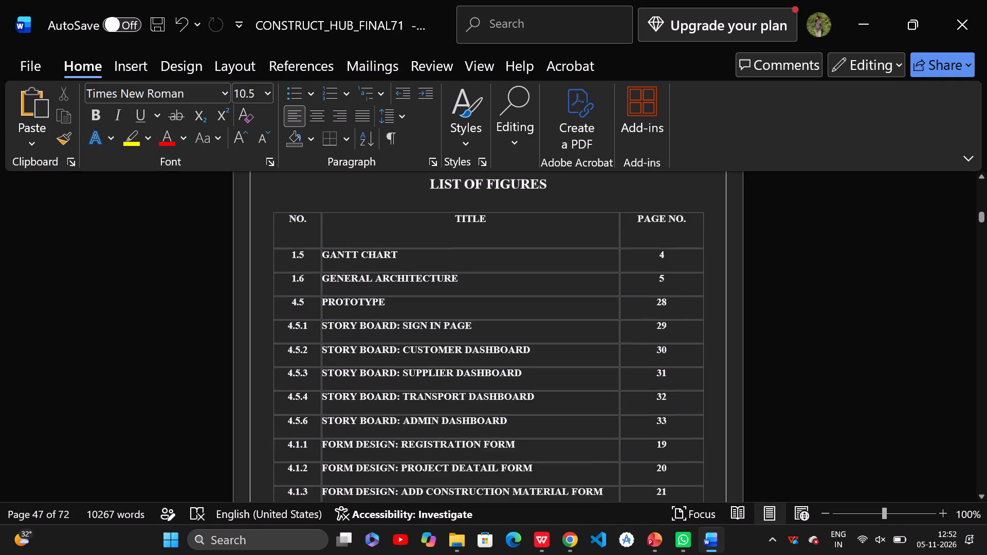
pyautogui.scroll(-20, 460, 394)
pyautogui.scroll(-16, 460, 394)
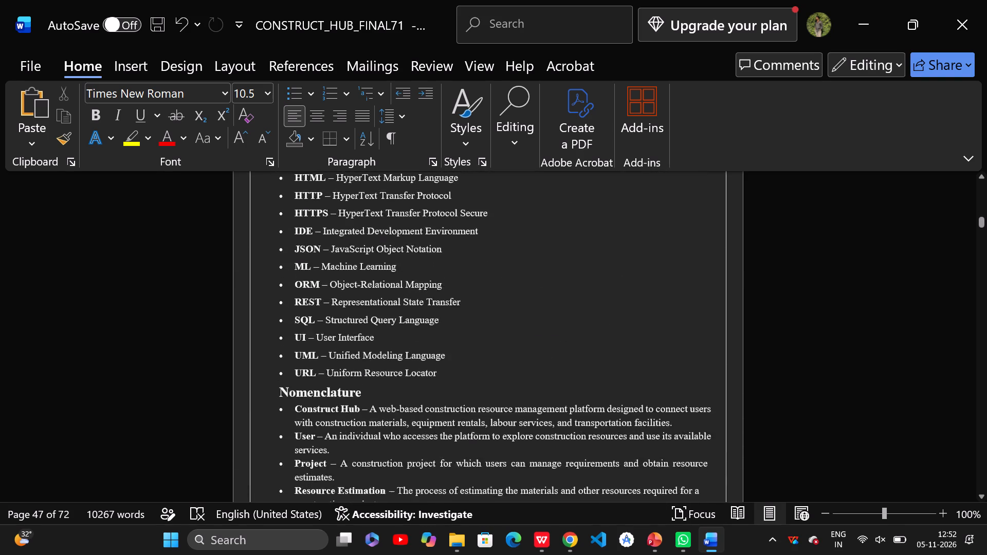
pyautogui.scroll(-14, 482, 397)
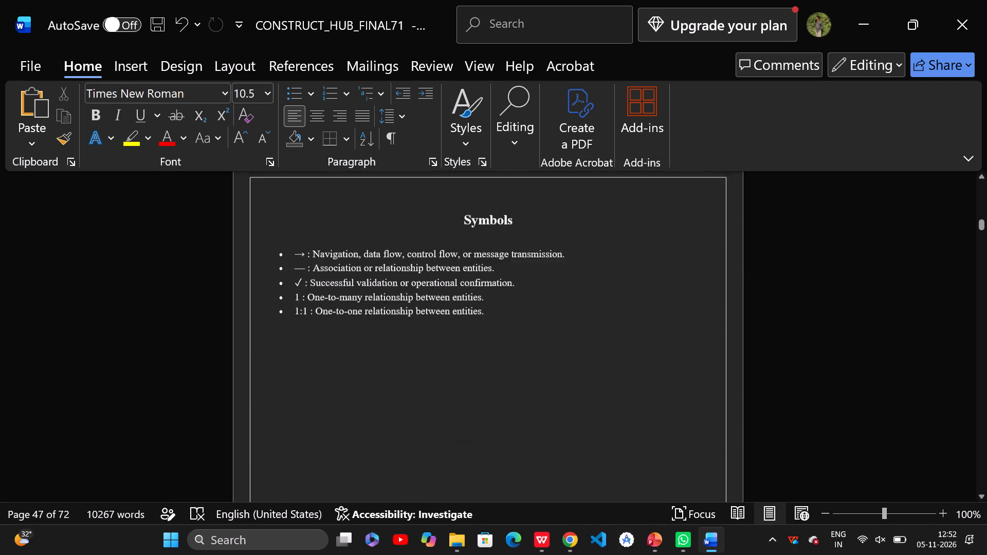
pyautogui.scroll(-20, 486, 404)
pyautogui.scroll(-7, 486, 404)
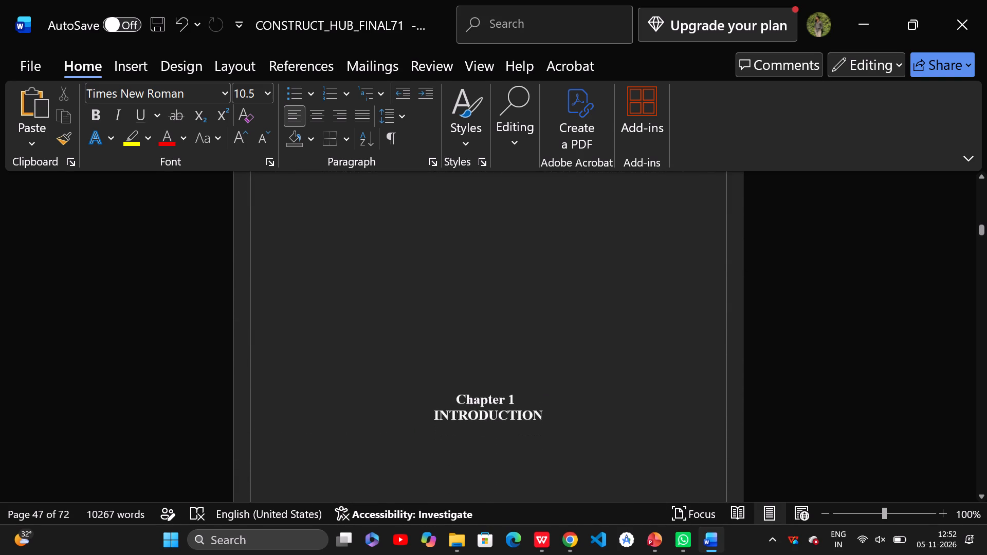
pyautogui.scroll(-10, 608, 316)
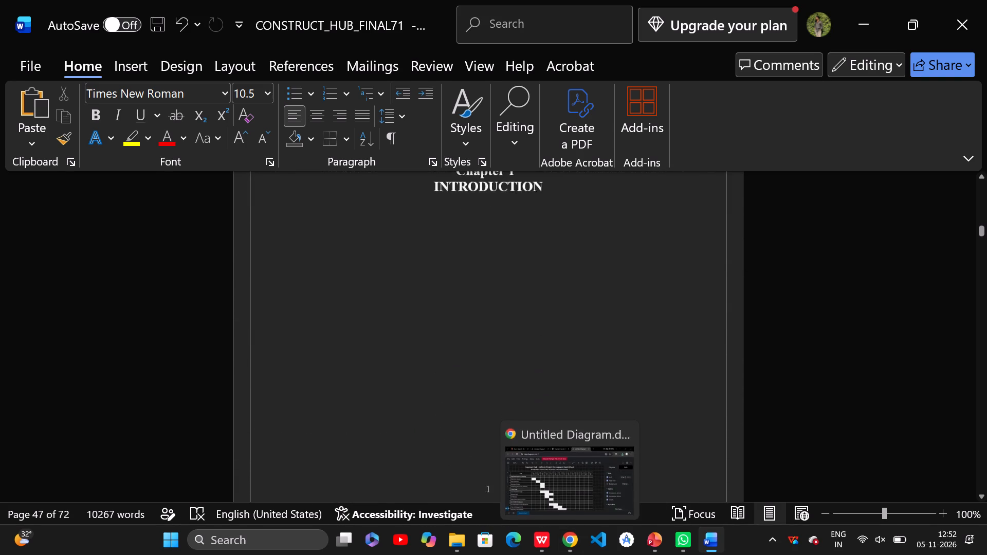
pyautogui.scroll(-7, 604, 327)
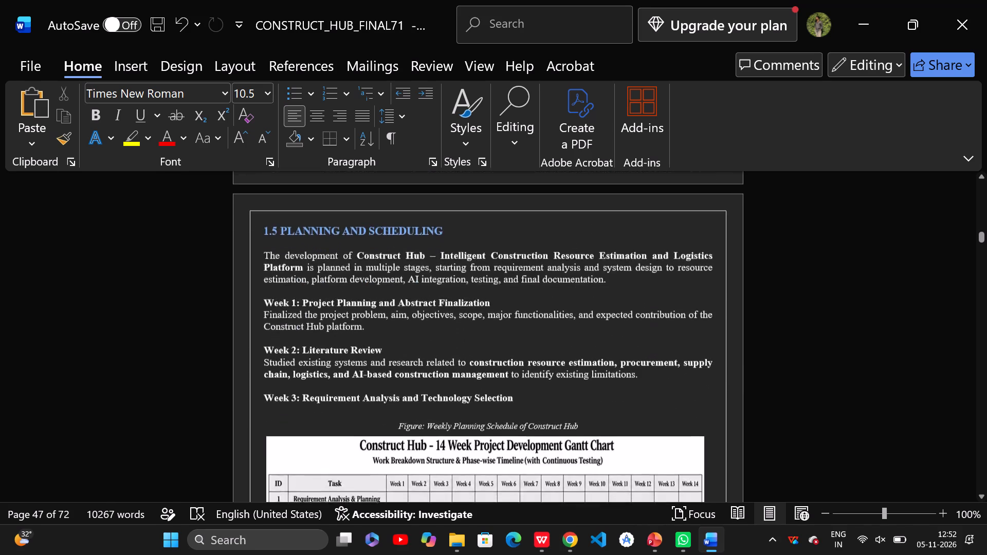
pyautogui.scroll(-3, 605, 316)
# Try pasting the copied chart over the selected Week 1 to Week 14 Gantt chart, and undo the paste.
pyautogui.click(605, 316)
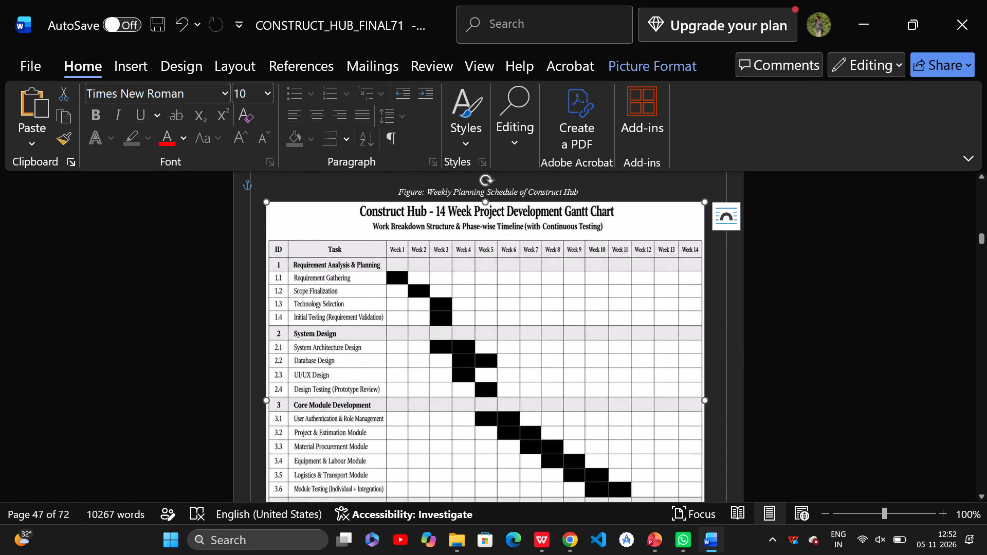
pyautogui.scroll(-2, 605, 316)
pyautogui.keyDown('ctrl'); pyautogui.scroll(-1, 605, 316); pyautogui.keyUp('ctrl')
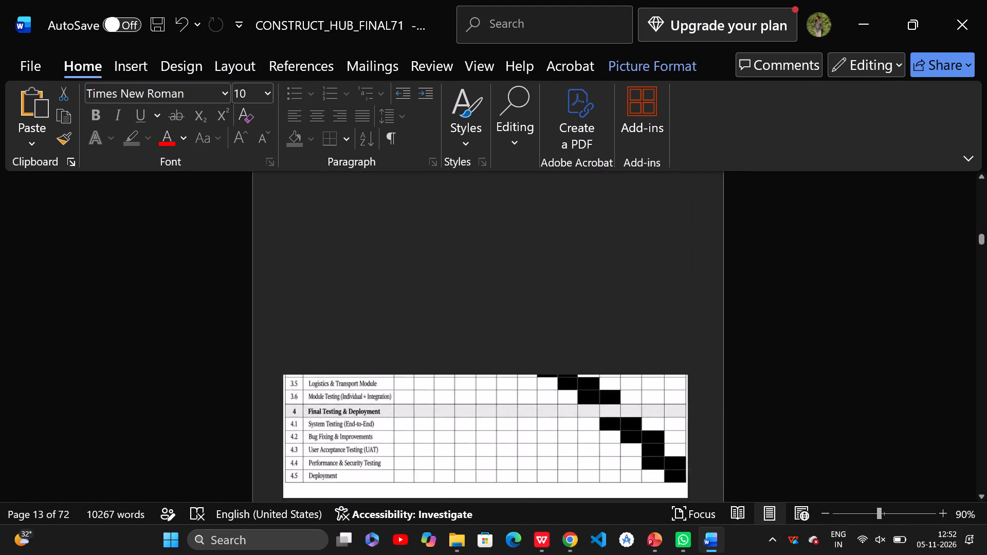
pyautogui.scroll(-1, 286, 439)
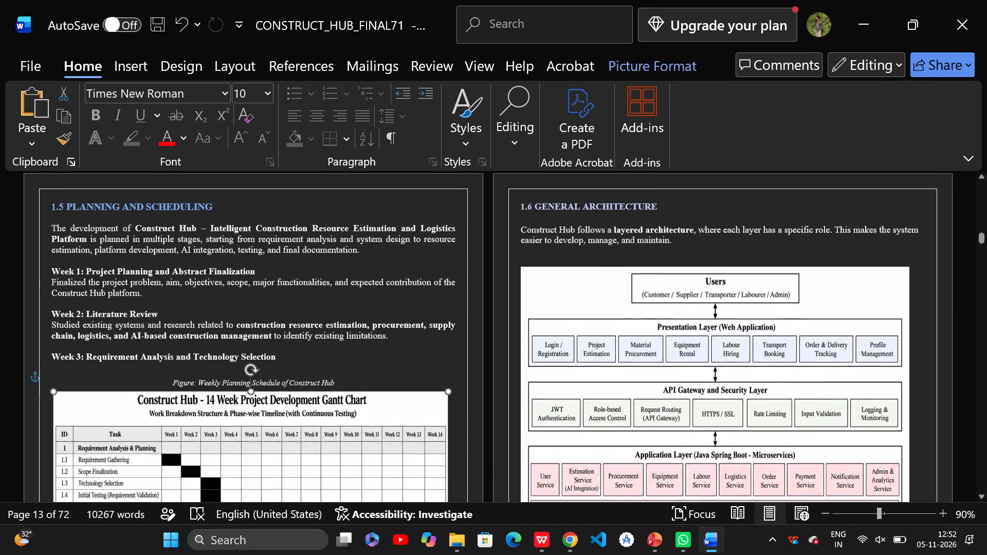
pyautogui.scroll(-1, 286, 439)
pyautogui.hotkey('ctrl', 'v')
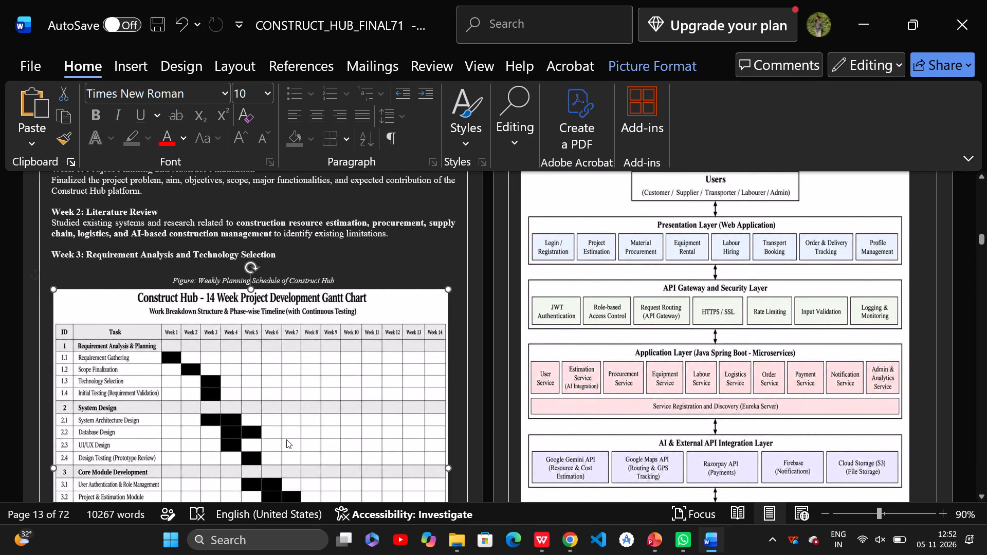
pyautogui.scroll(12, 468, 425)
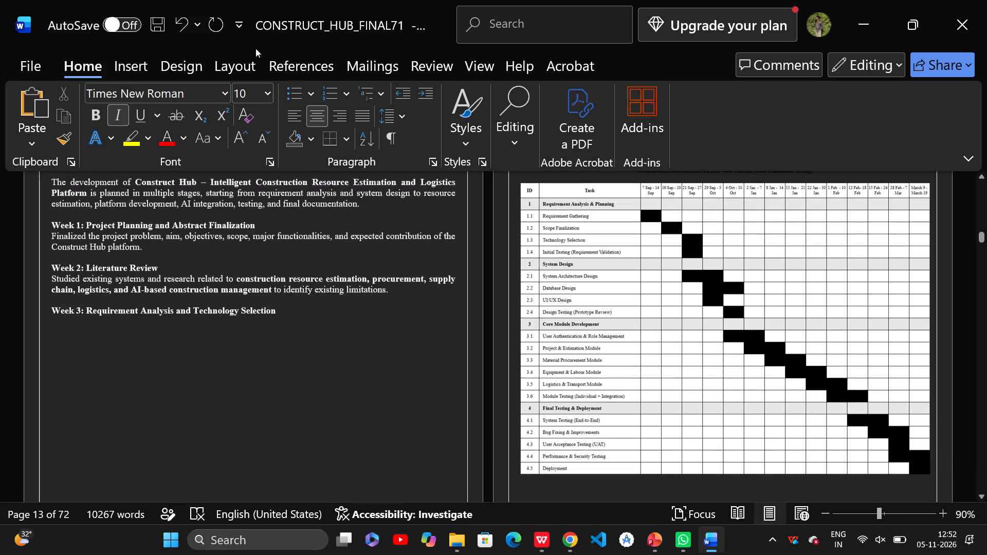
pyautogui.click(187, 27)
# Delete the old Week 1 to Week 14 Gantt chart picture from section 1.5.
pyautogui.scroll(-4, 281, 360)
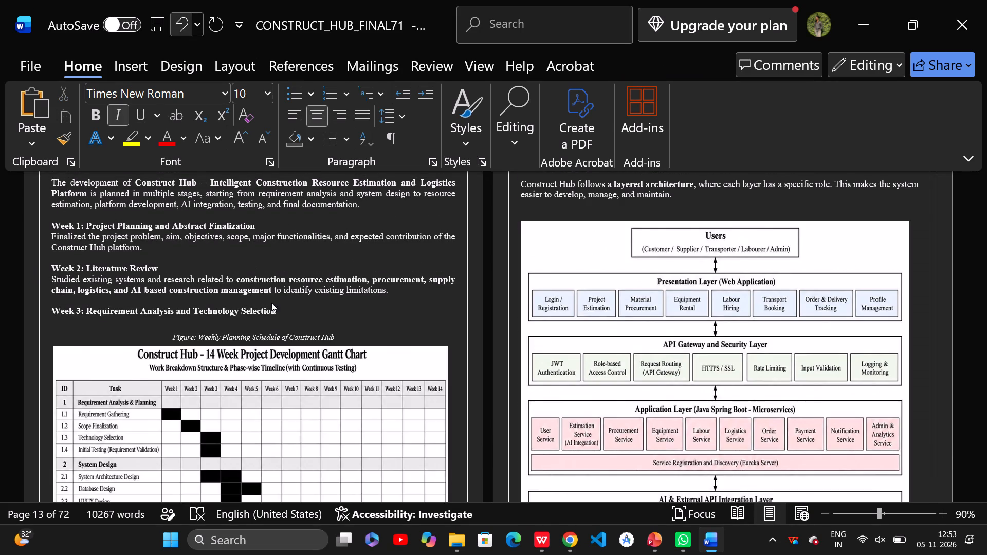
pyautogui.keyDown('ctrl'); pyautogui.scroll(-4, 272, 332); pyautogui.keyUp('ctrl')
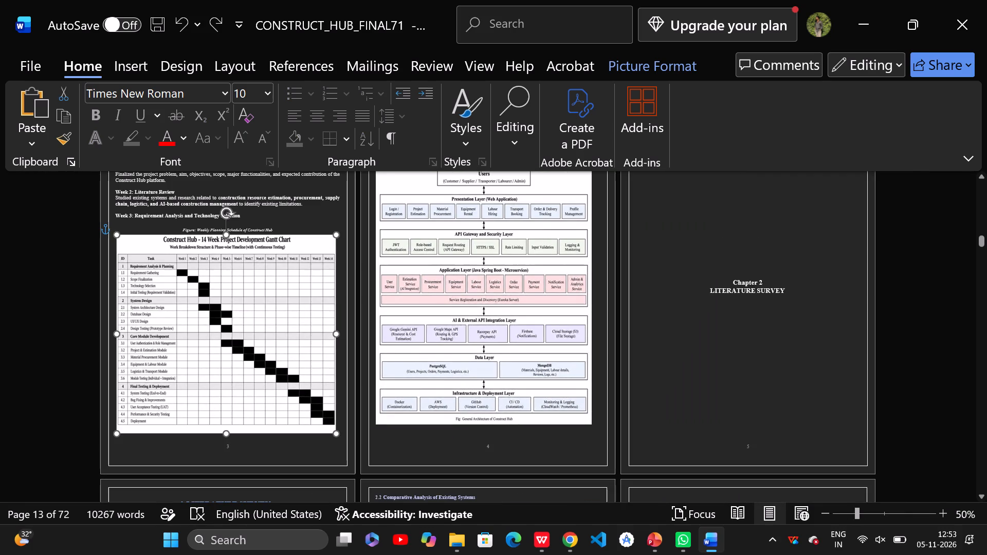
pyautogui.click(359, 332)
pyautogui.click(278, 337)
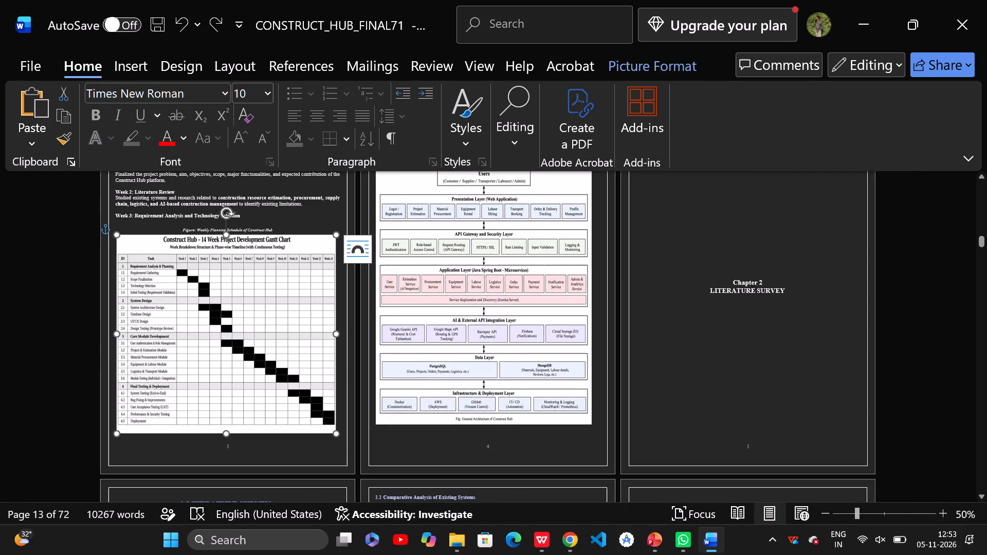
pyautogui.press('BackSpace')
# Paste the copied date-labelled Gantt chart on a new line below the caption "Figure: Weekly Planning Schedule of Construct Hub".
pyautogui.click(137, 244)
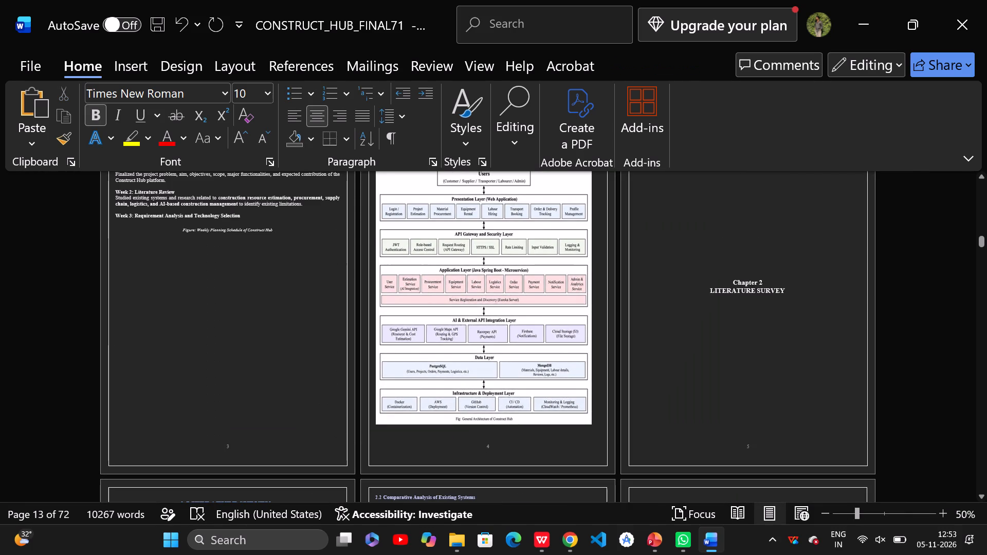
pyautogui.click(285, 230)
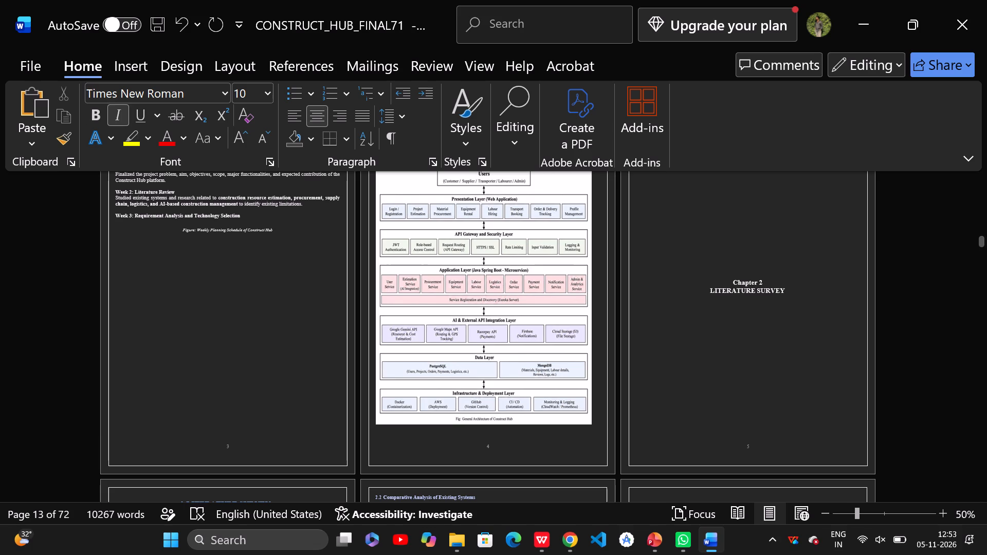
pyautogui.press('Return')
pyautogui.hotkey('ctrl', 'v')
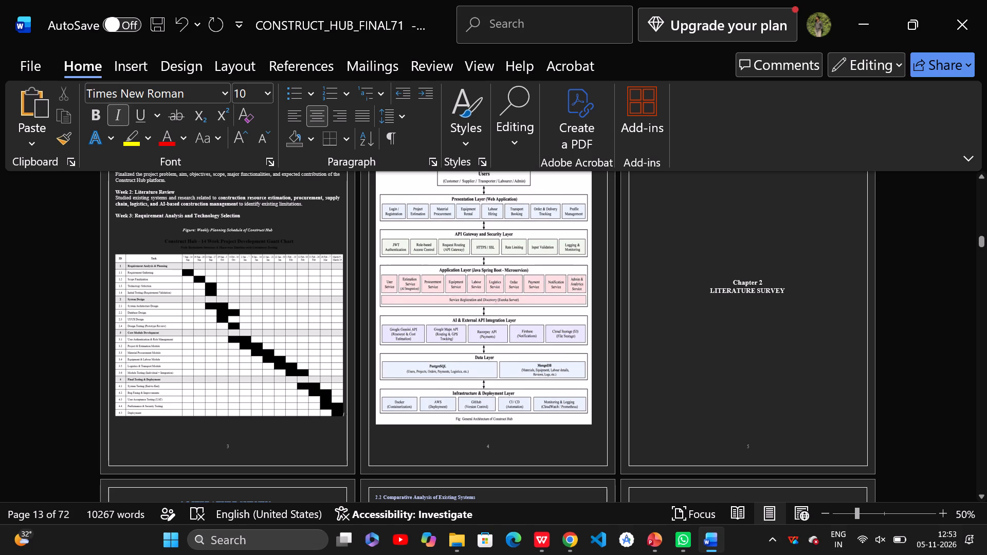
# Stretch the pasted Gantt chart picture slightly taller, keeping its width.
pyautogui.click(226, 290)
pyautogui.moveTo(228, 238); pyautogui.dragTo(229, 225)
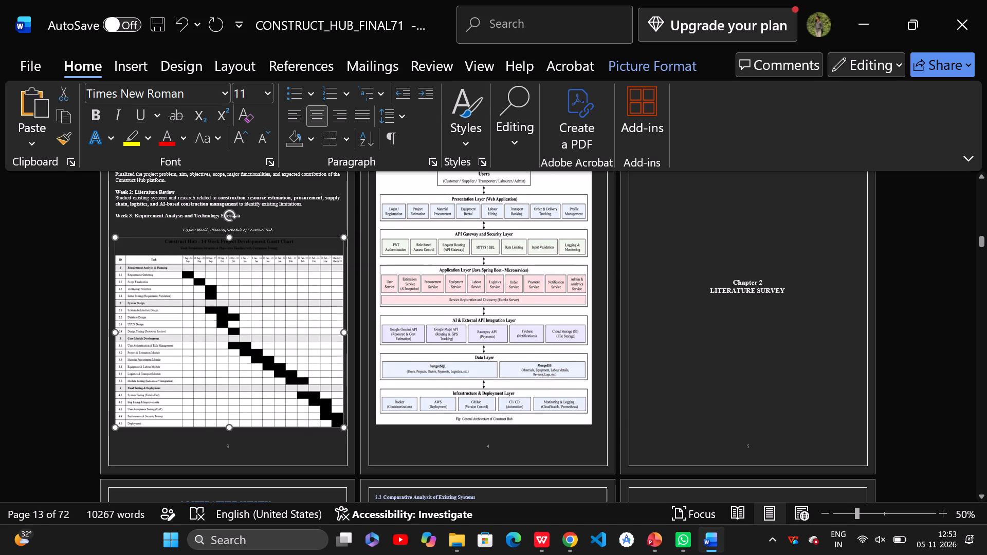
pyautogui.moveTo(229, 225); pyautogui.dragTo(226, 232)
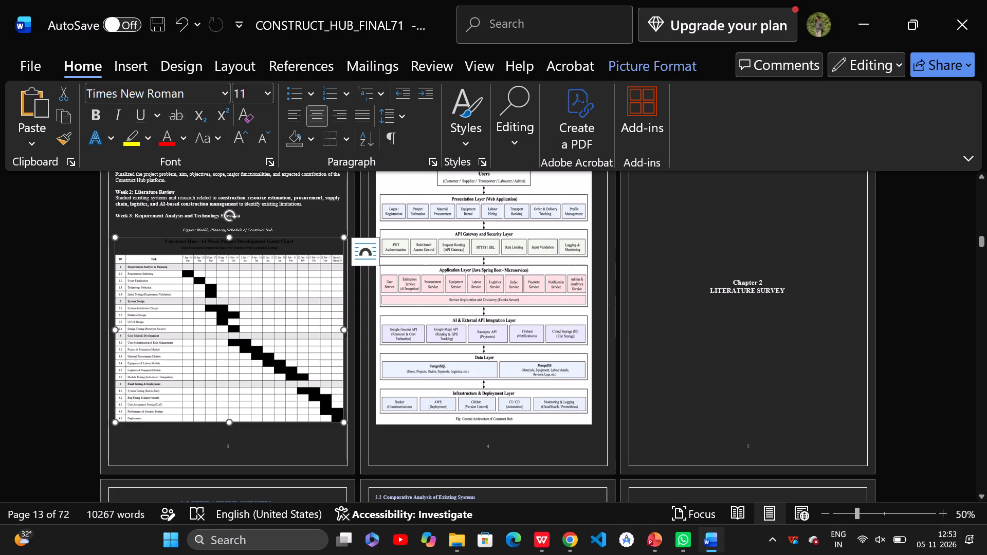
# Examine the pasted Gantt chart's title, date headers and task rows below the weekly planning caption in the report.
pyautogui.keyDown('ctrl'); pyautogui.scroll(4, 234, 249); pyautogui.keyUp('ctrl')
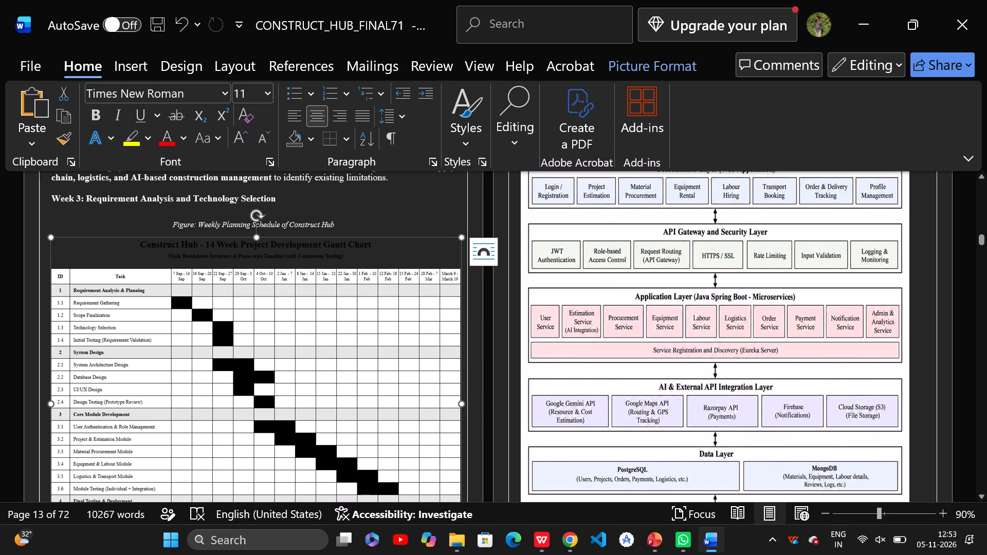
pyautogui.scroll(-1, 248, 322)
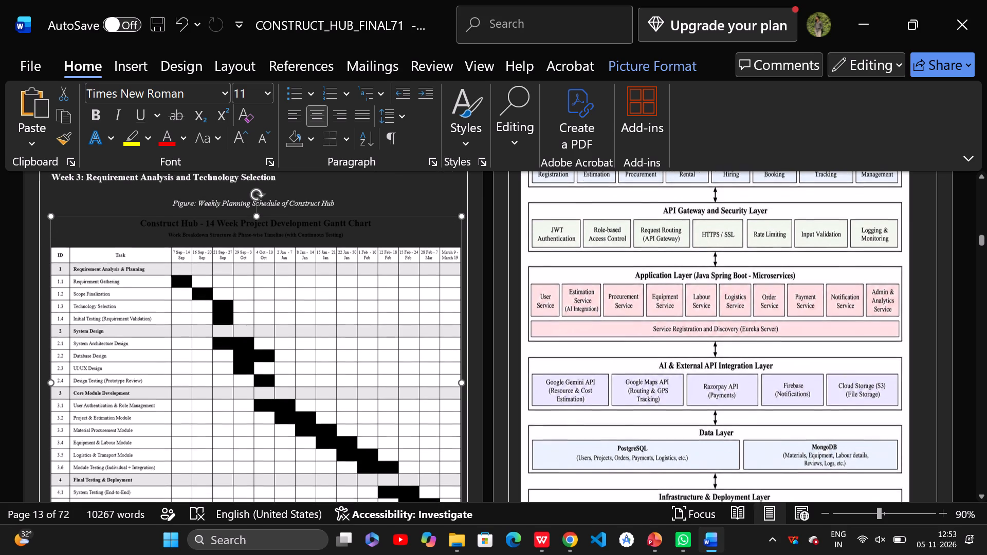
pyautogui.scroll(-1, 248, 322)
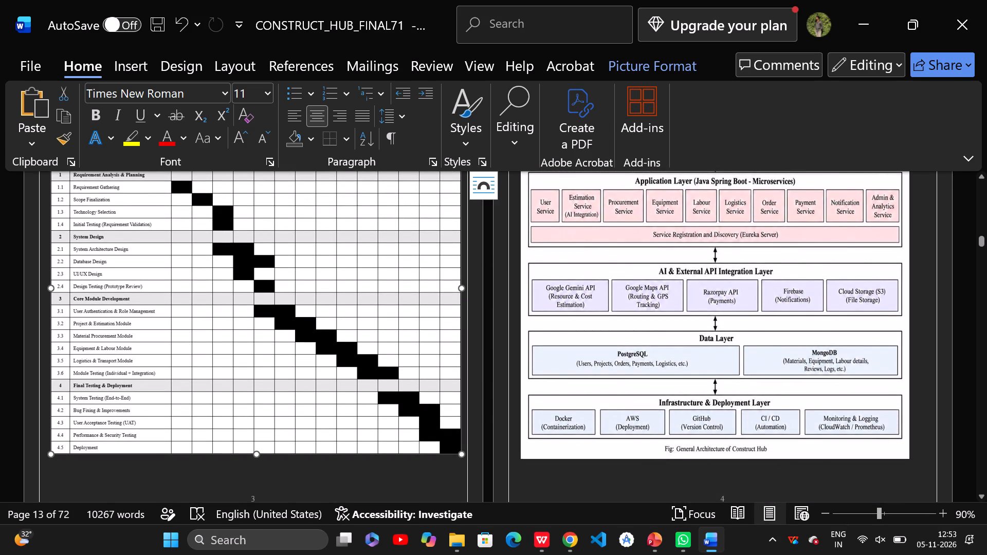
pyautogui.scroll(1, 232, 274)
pyautogui.keyDown('ctrl'); pyautogui.scroll(3, 190, 268); pyautogui.keyUp('ctrl')
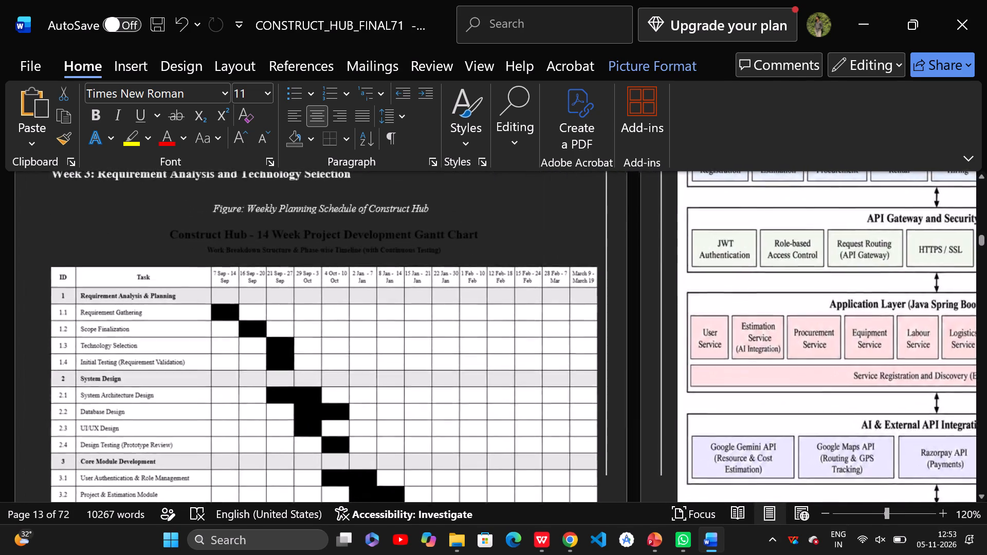
pyautogui.keyDown('ctrl'); pyautogui.scroll(1, 190, 268); pyautogui.keyUp('ctrl')
pyautogui.keyDown('ctrl'); pyautogui.scroll(-2, 318, 288); pyautogui.keyUp('ctrl')
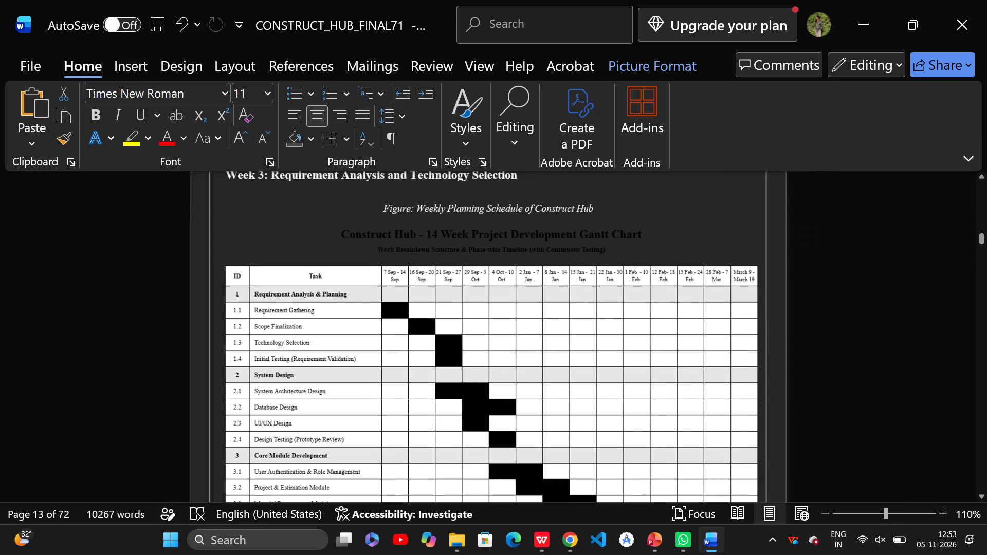
pyautogui.keyDown('ctrl'); pyautogui.scroll(-1, 318, 288); pyautogui.keyUp('ctrl')
pyautogui.hscroll(-1, 449, 319)
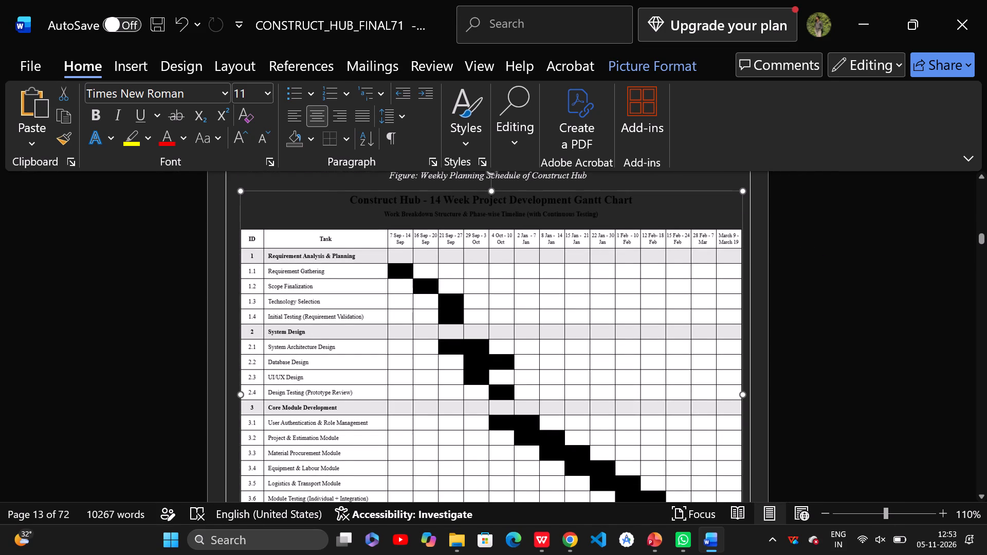
pyautogui.hscroll(-1, 449, 319)
pyautogui.keyDown('ctrl'); pyautogui.scroll(-2, 449, 319); pyautogui.keyUp('ctrl')
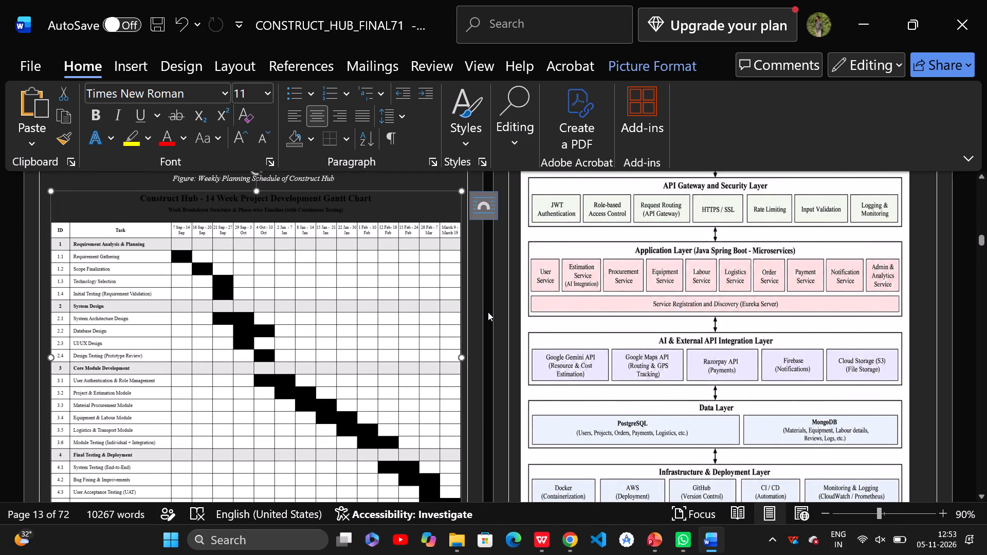
pyautogui.click(481, 286)
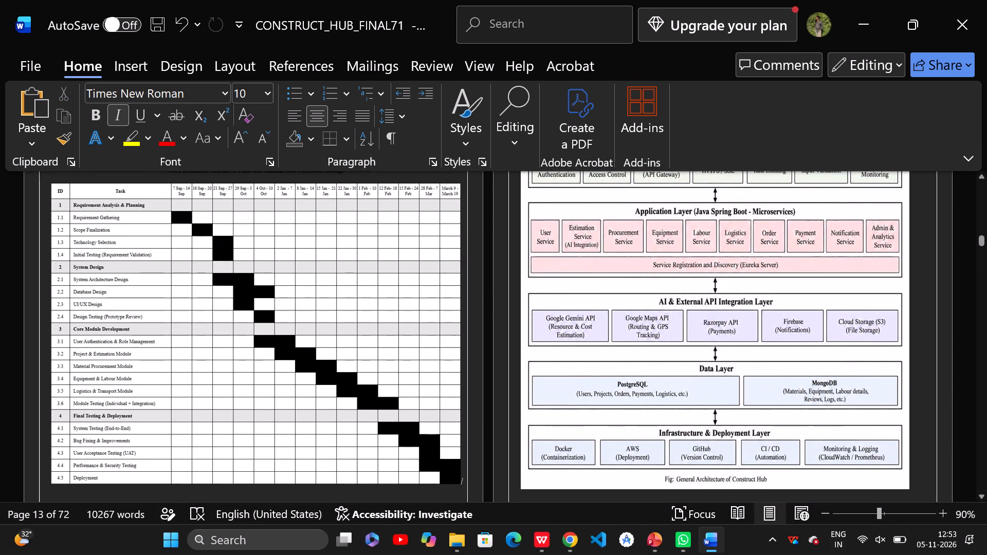
pyautogui.scroll(-1, 341, 295)
pyautogui.scroll(3, 340, 295)
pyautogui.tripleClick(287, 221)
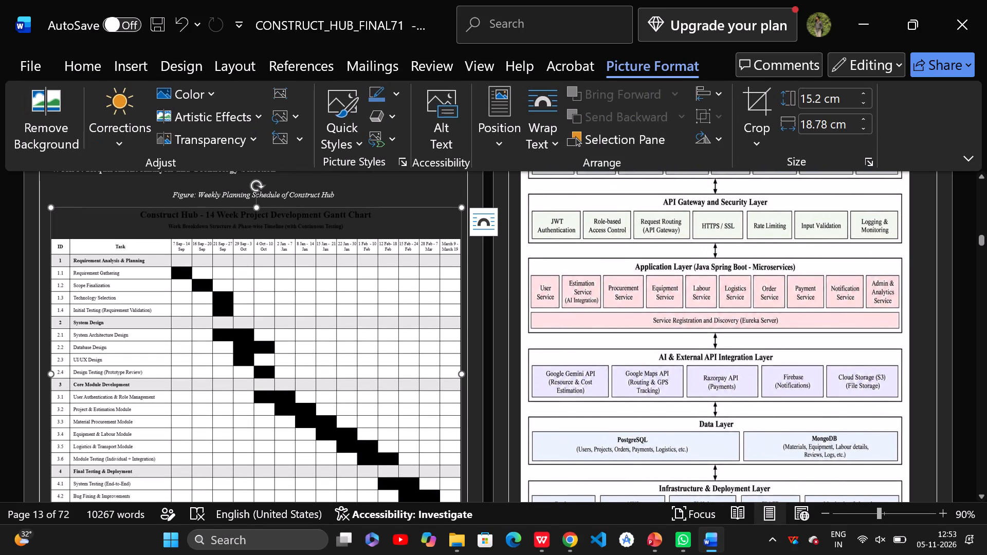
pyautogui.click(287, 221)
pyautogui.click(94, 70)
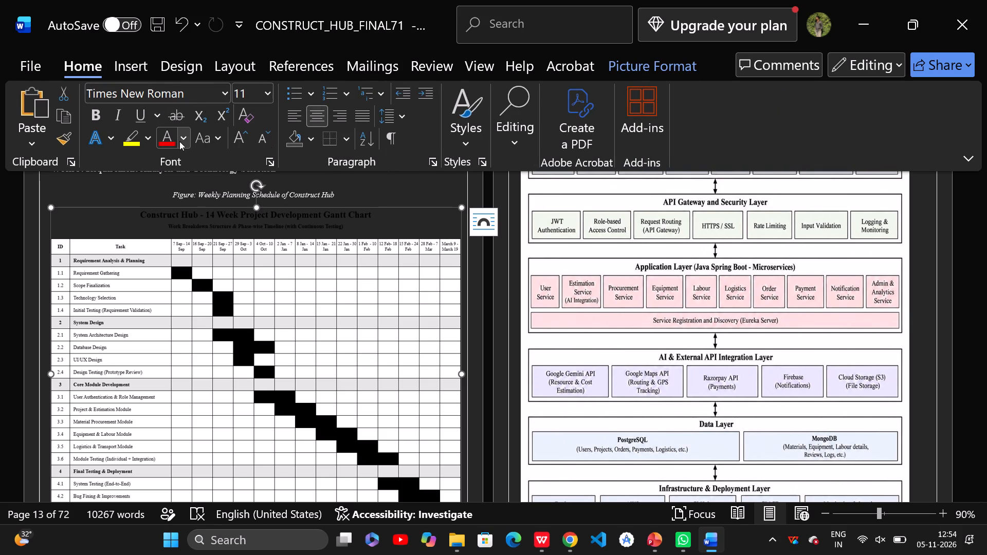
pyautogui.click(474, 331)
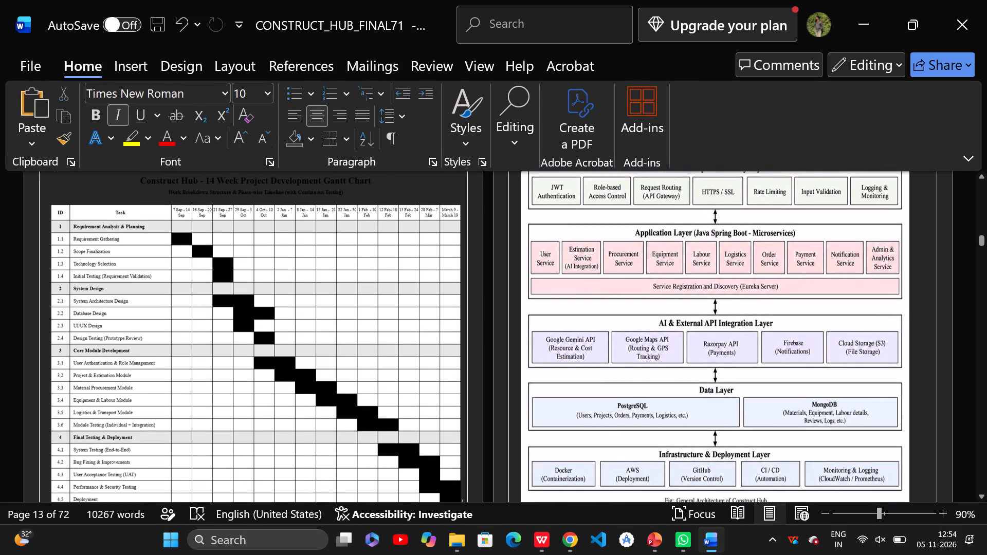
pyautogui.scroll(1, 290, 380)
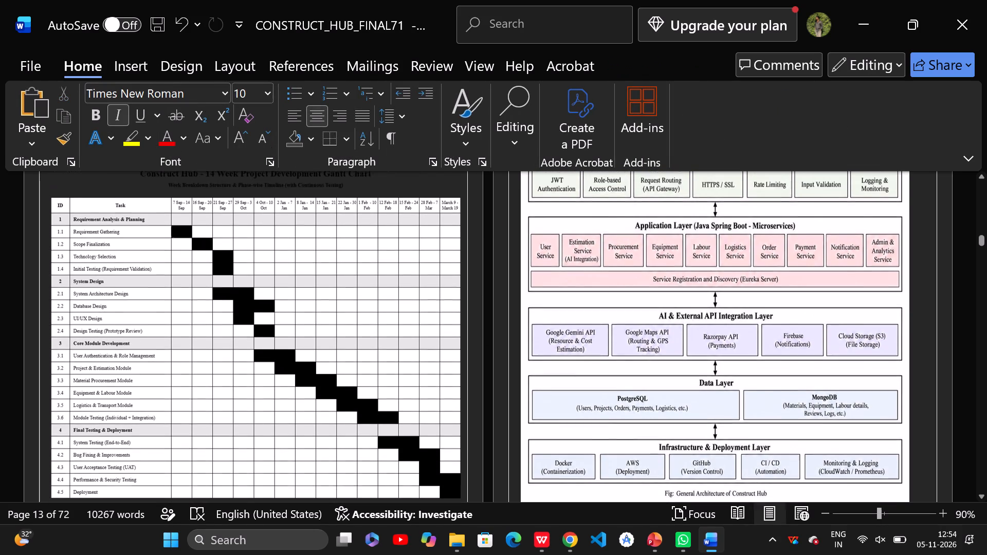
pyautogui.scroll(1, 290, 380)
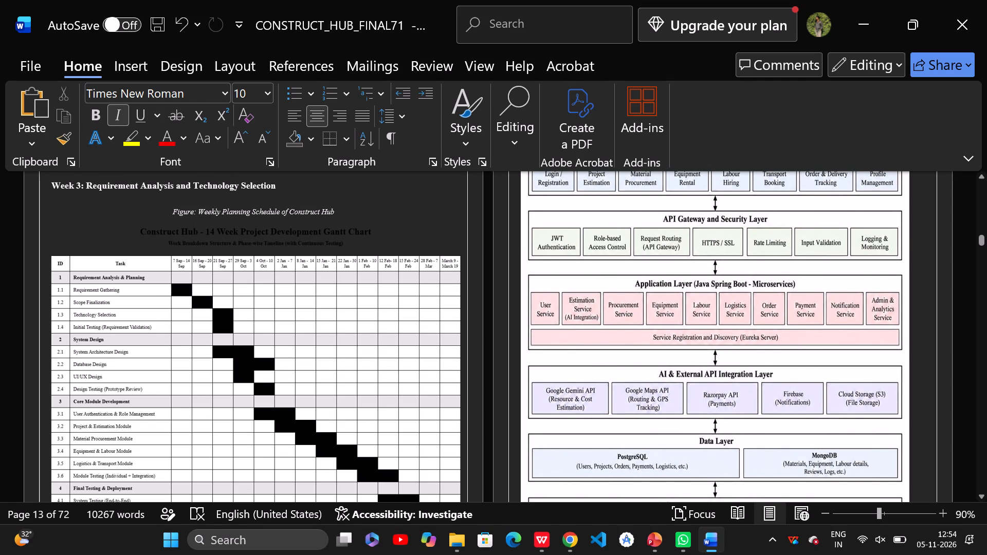
# Switch to the draw.io diagram in Chrome and set the font colour of the chart's "Work Breakdown Structure & Phase-wise Timeline" subtitle to 000000.
pyautogui.click(564, 533)
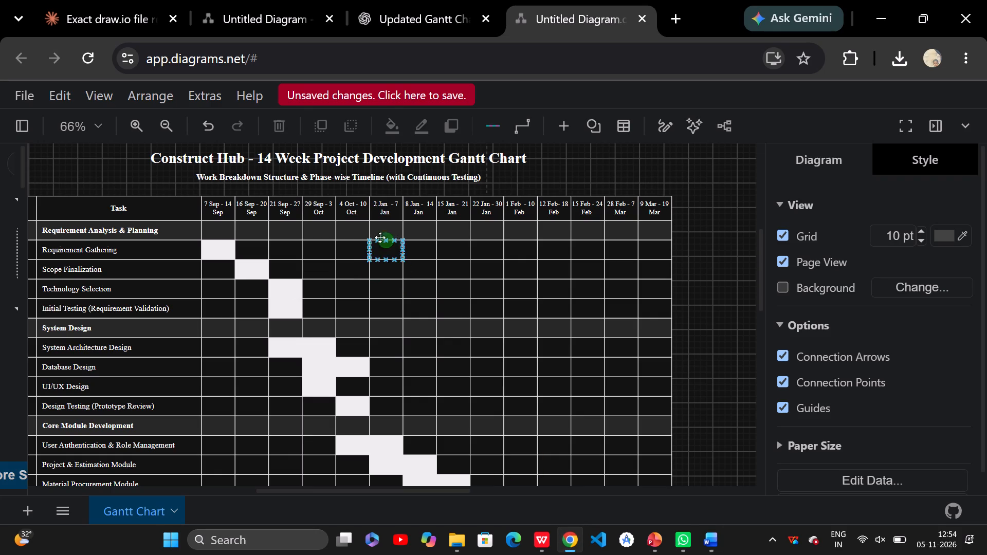
pyautogui.tripleClick(364, 178)
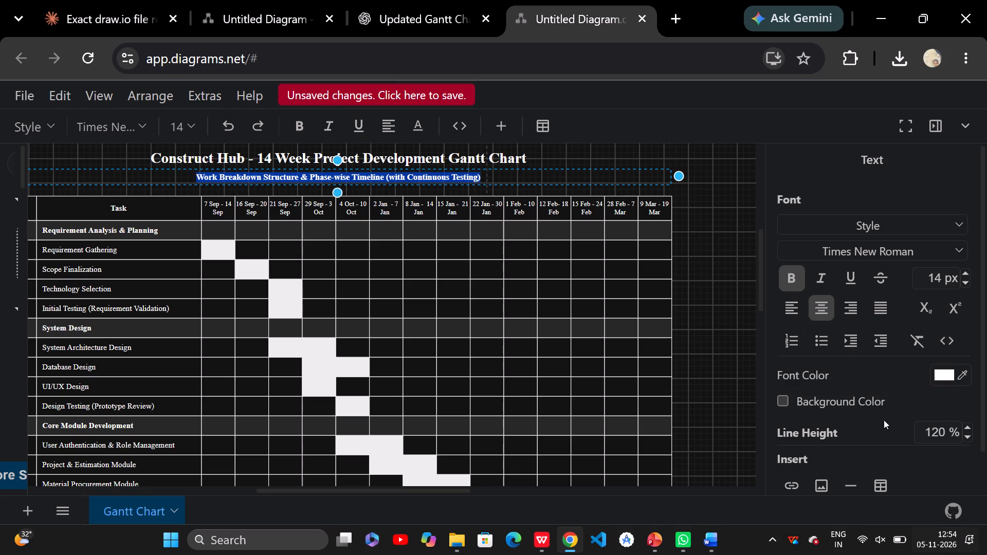
pyautogui.click(946, 379)
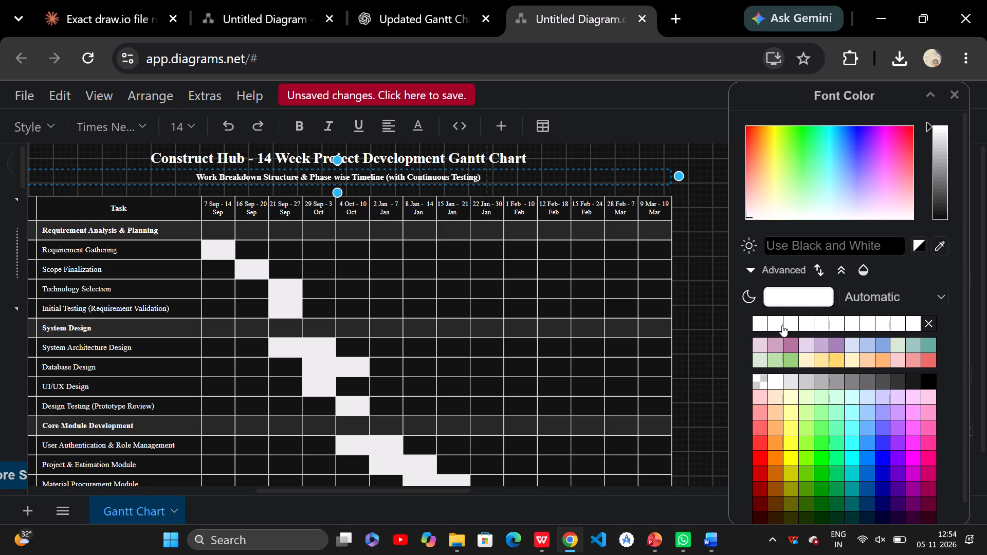
pyautogui.click(831, 249)
pyautogui.tripleClick(853, 249)
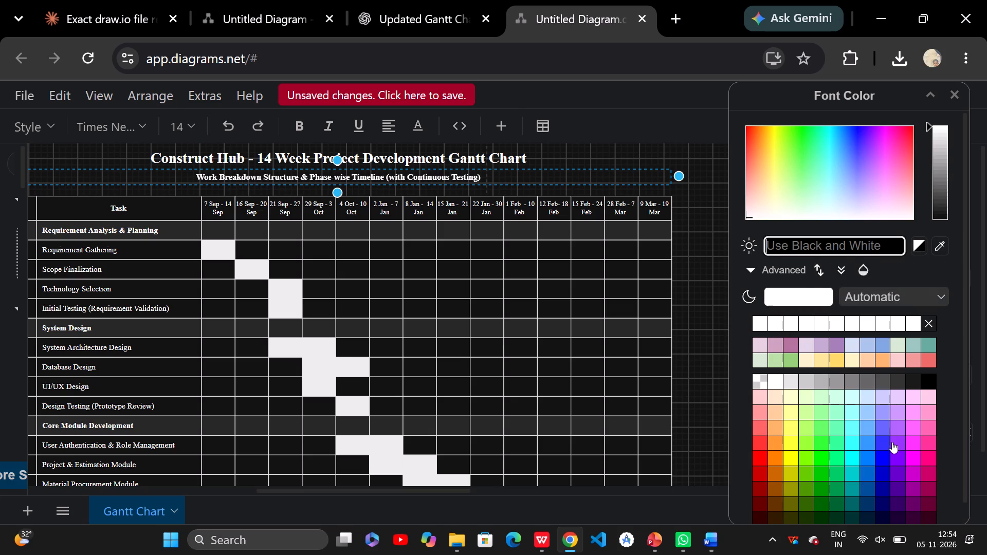
pyautogui.scroll(-2, 891, 442)
pyautogui.click(929, 360)
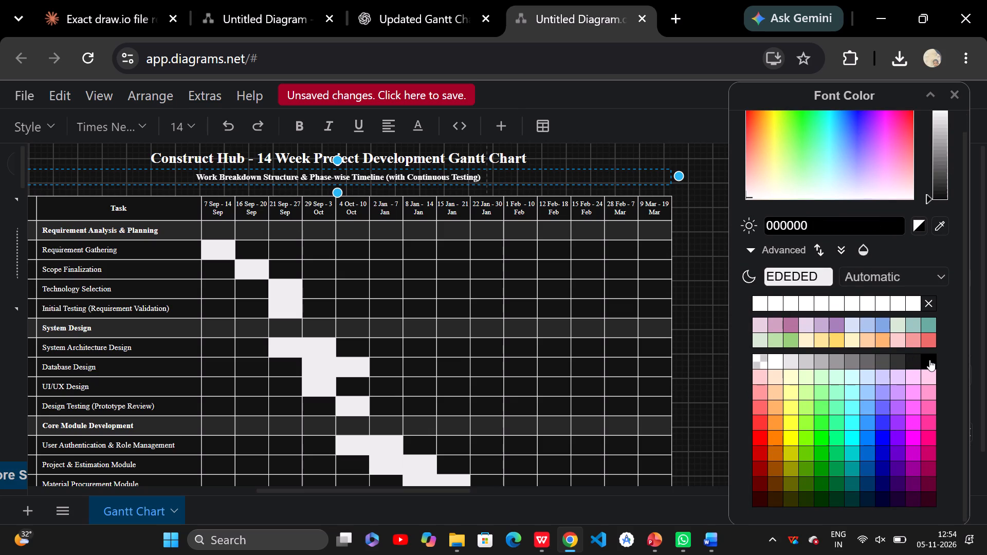
pyautogui.click(927, 361)
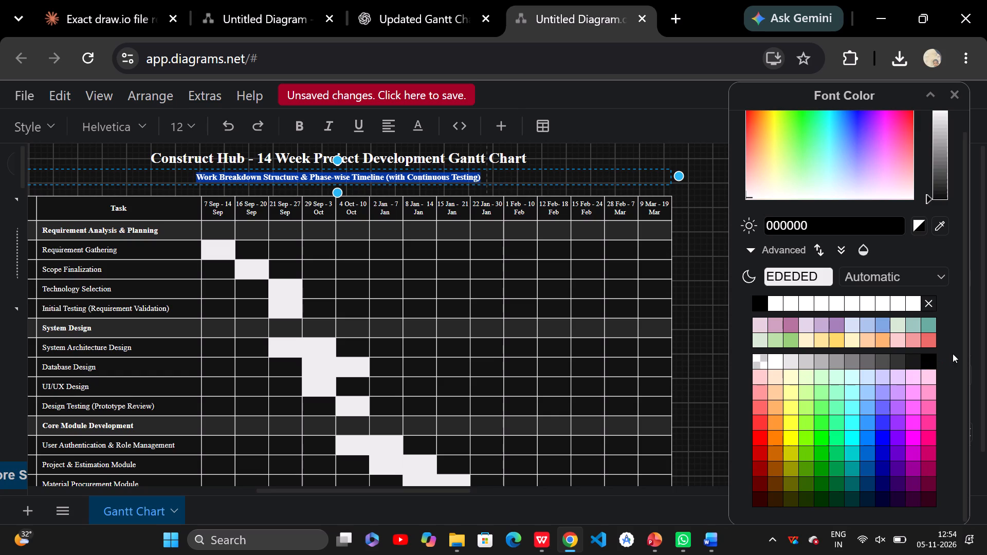
pyautogui.click(954, 354)
pyautogui.tripleClick(410, 177)
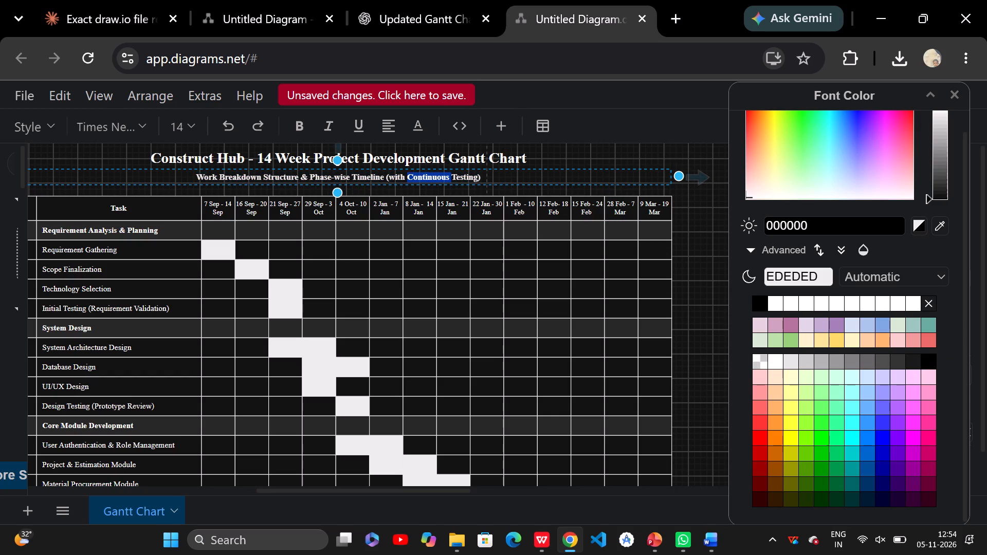
pyautogui.click(410, 177)
pyautogui.click(934, 360)
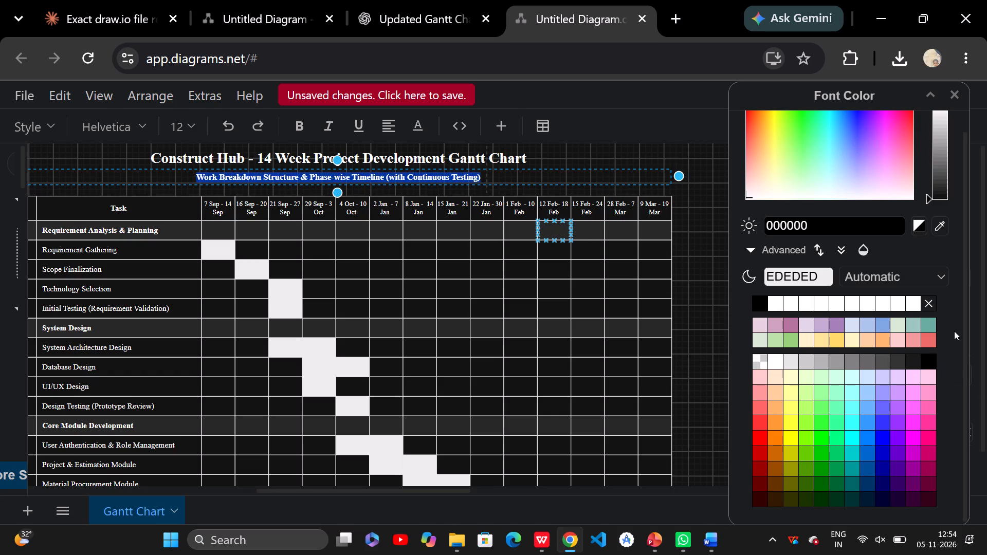
pyautogui.click(956, 89)
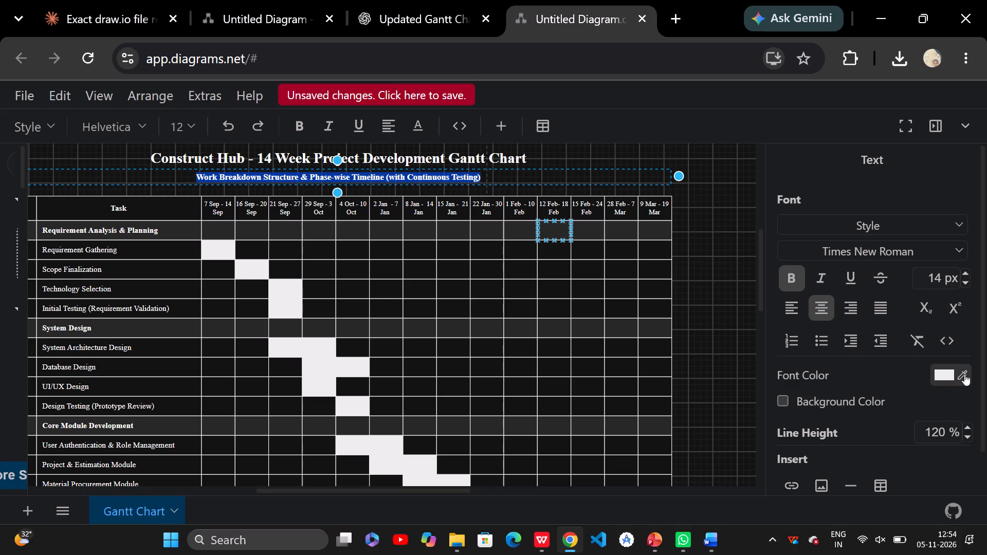
pyautogui.click(964, 374)
pyautogui.click(948, 373)
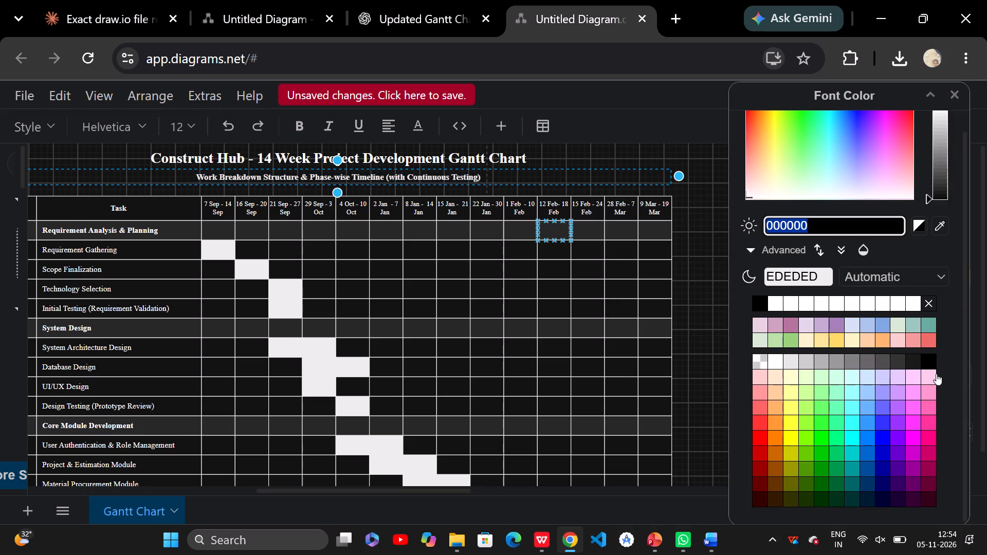
pyautogui.click(930, 360)
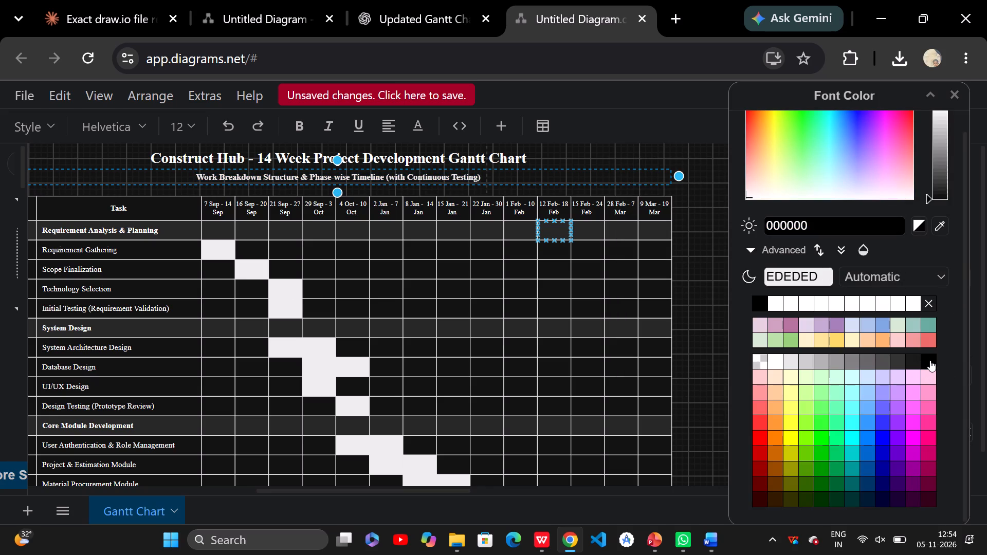
pyautogui.doubleClick(930, 360)
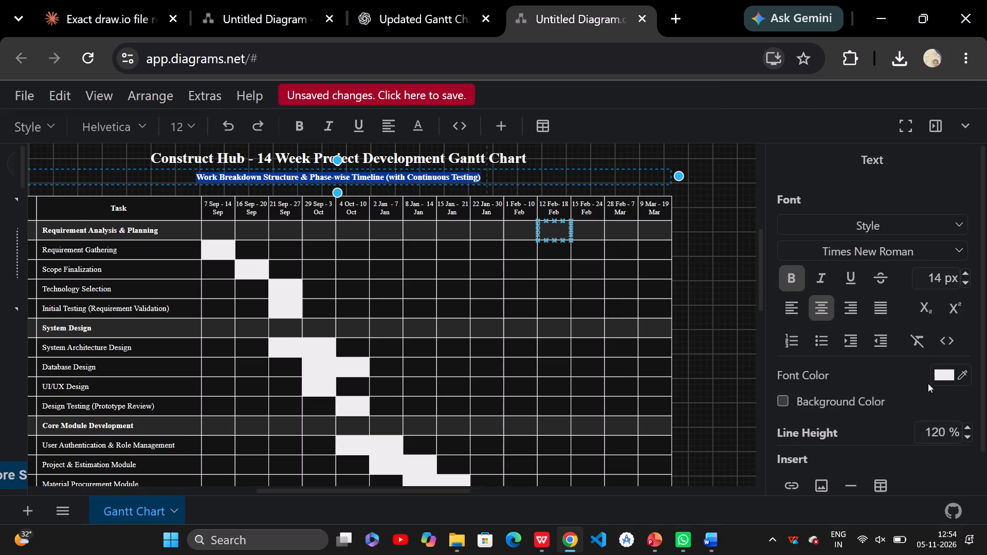
# Set the font colour of the title "Construct Hub - 14 Week Project Development Gantt Chart" to black for both light and dark appearance.
pyautogui.tripleClick(253, 155)
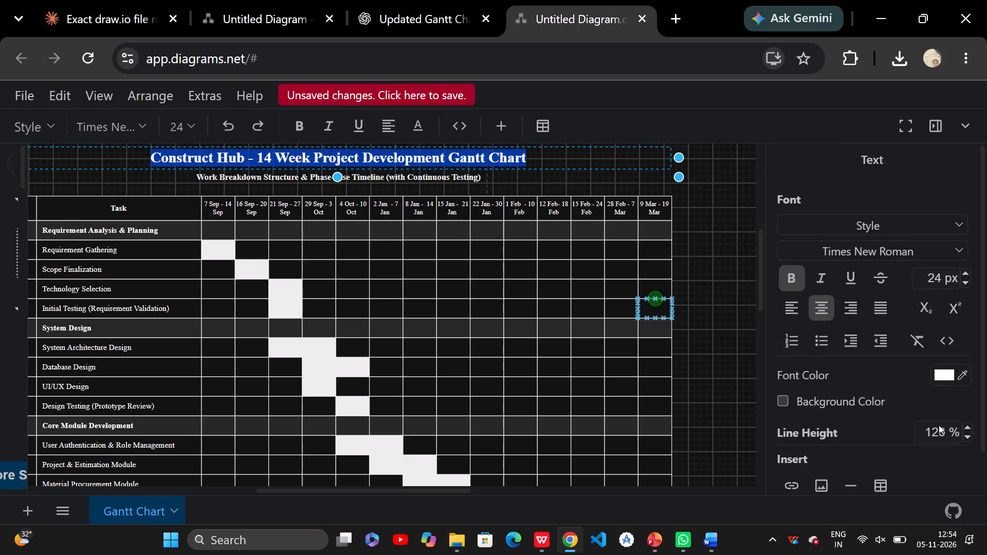
pyautogui.click(934, 372)
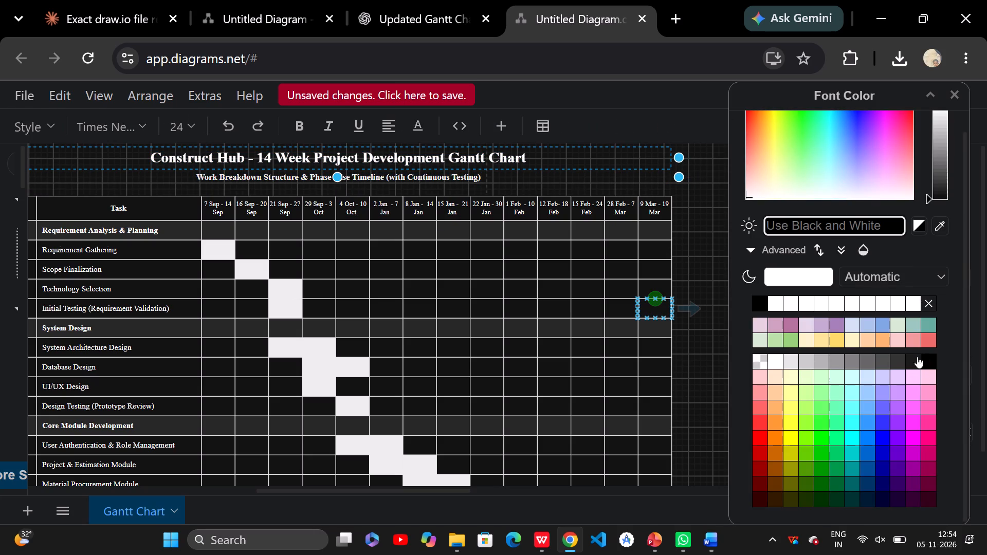
pyautogui.click(927, 360)
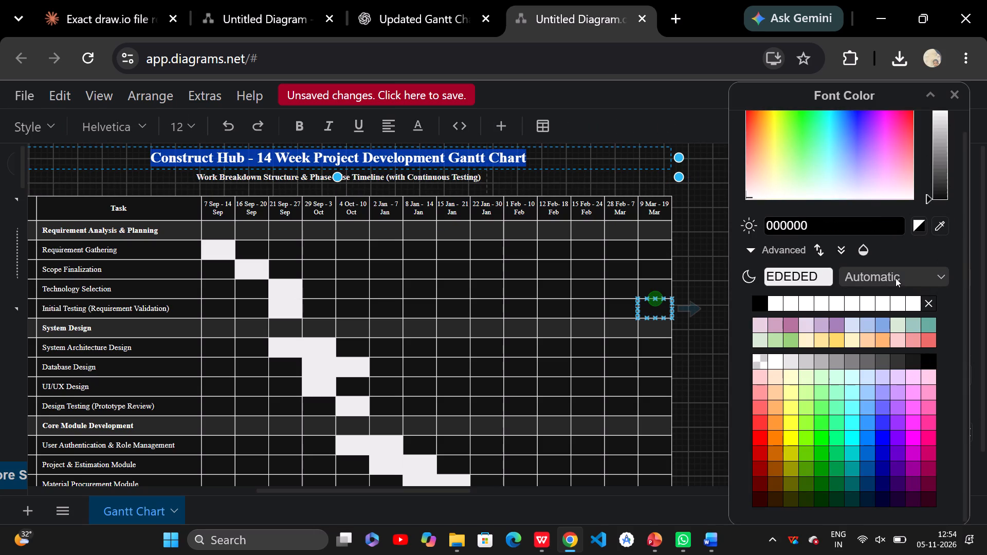
pyautogui.click(754, 276)
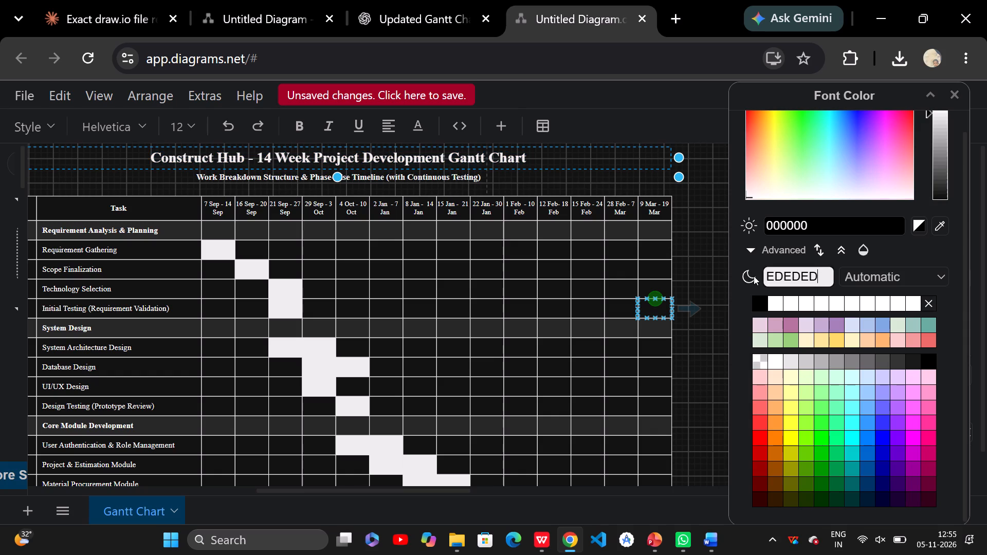
pyautogui.click(753, 277)
pyautogui.doubleClick(929, 357)
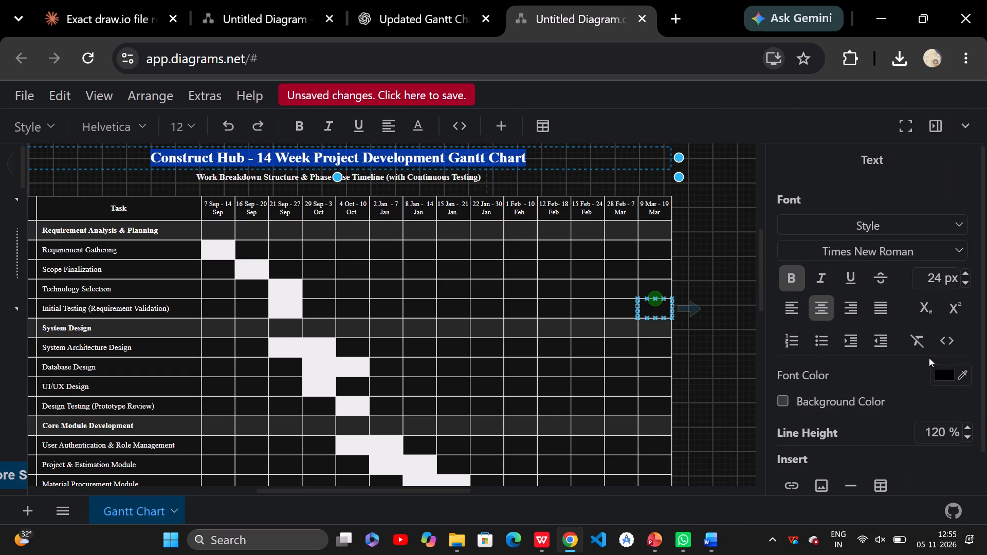
pyautogui.click(576, 189)
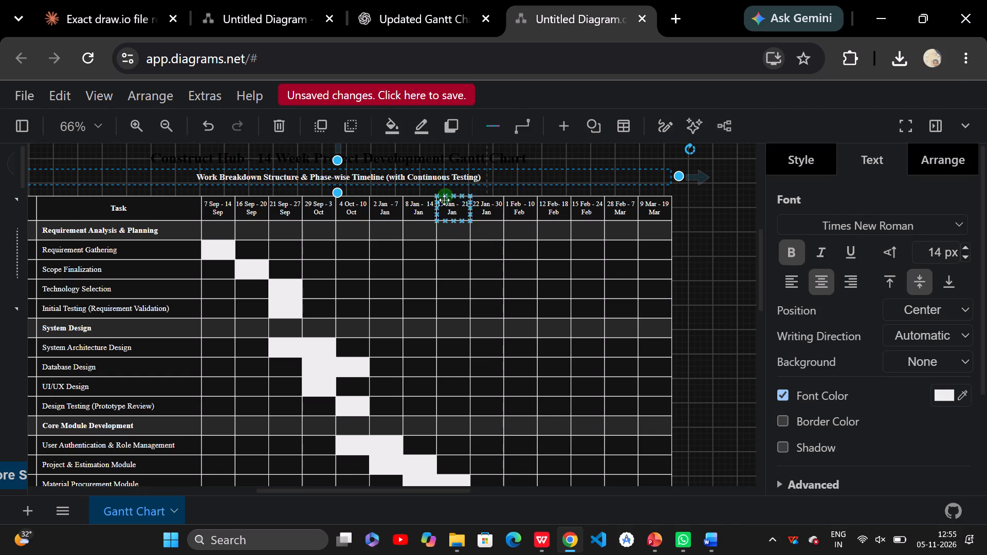
# Set the font colour of the "Work Breakdown Structure & Phase-wise Timeline" subtitle text to black for both light and dark appearance.
pyautogui.tripleClick(418, 177)
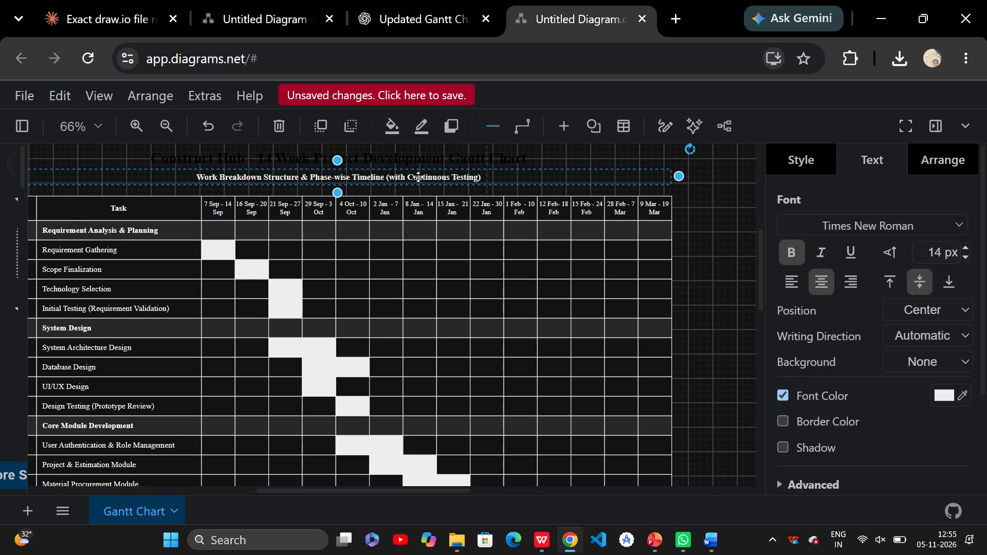
pyautogui.click(418, 177)
pyautogui.click(942, 367)
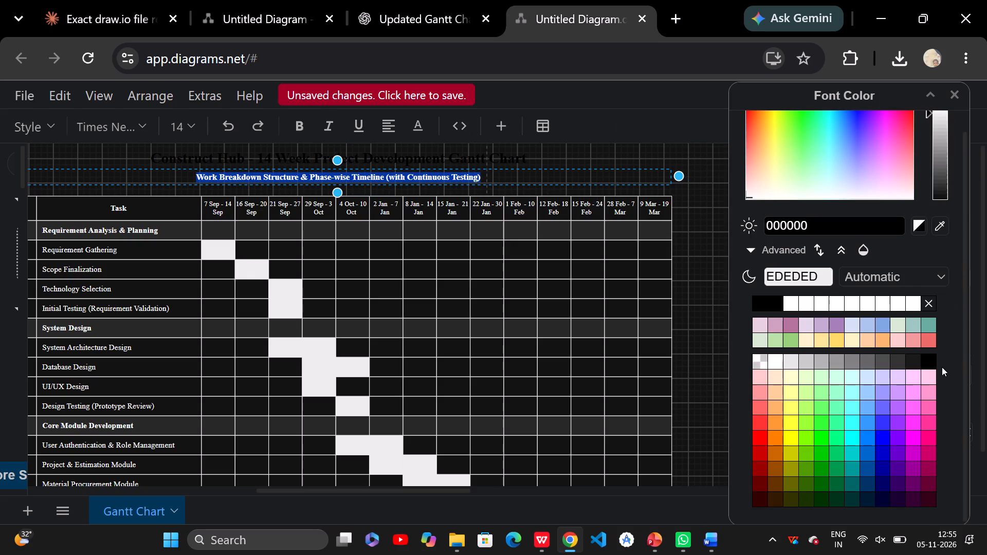
pyautogui.click(936, 355)
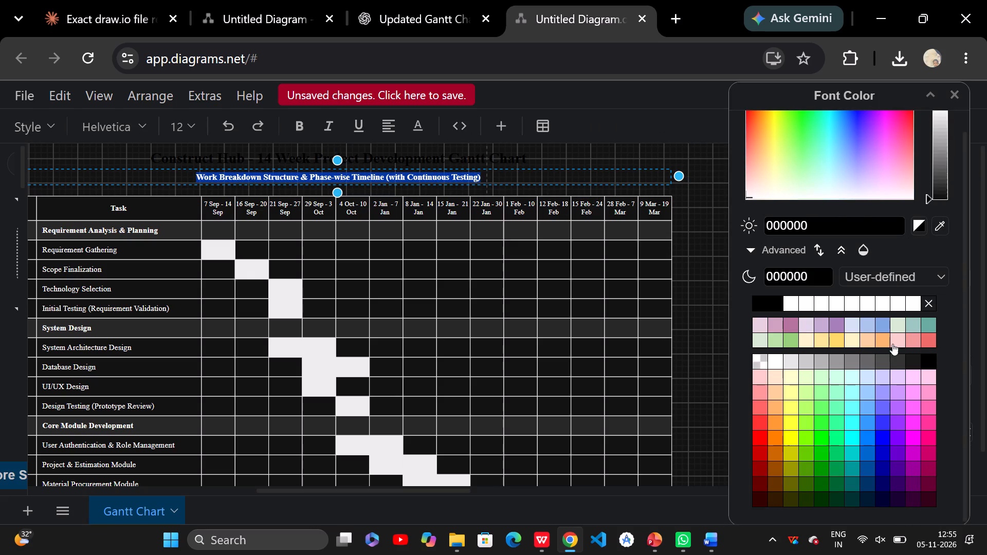
pyautogui.tripleClick(776, 303)
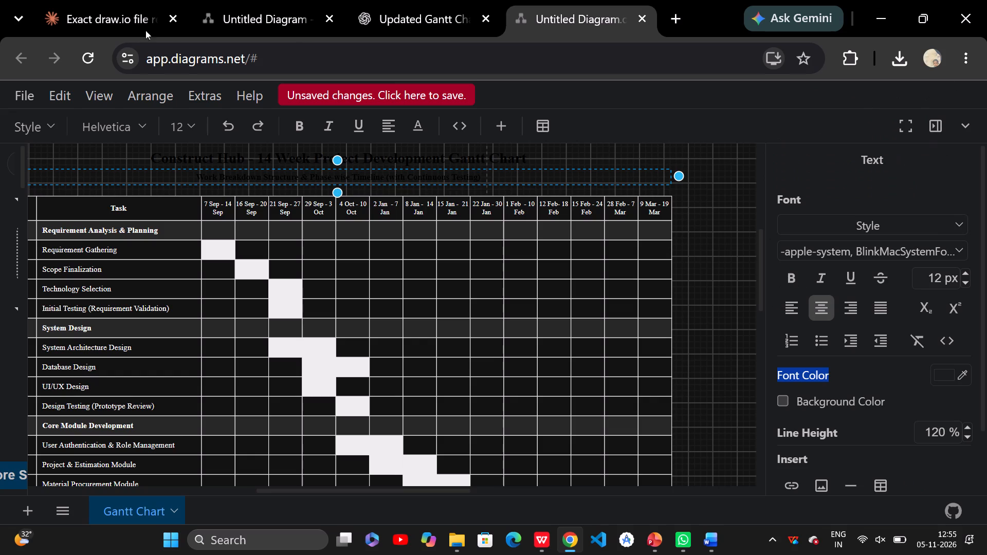
# Save the diagram to Download as an editable bitmap image named Gantt.png.
pyautogui.click(32, 99)
pyautogui.click(81, 168)
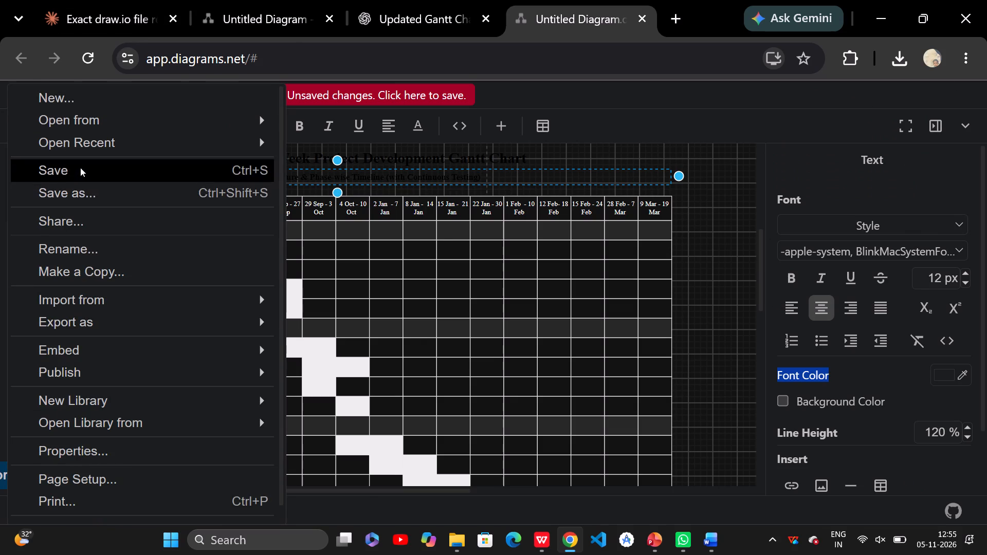
pyautogui.click(472, 270)
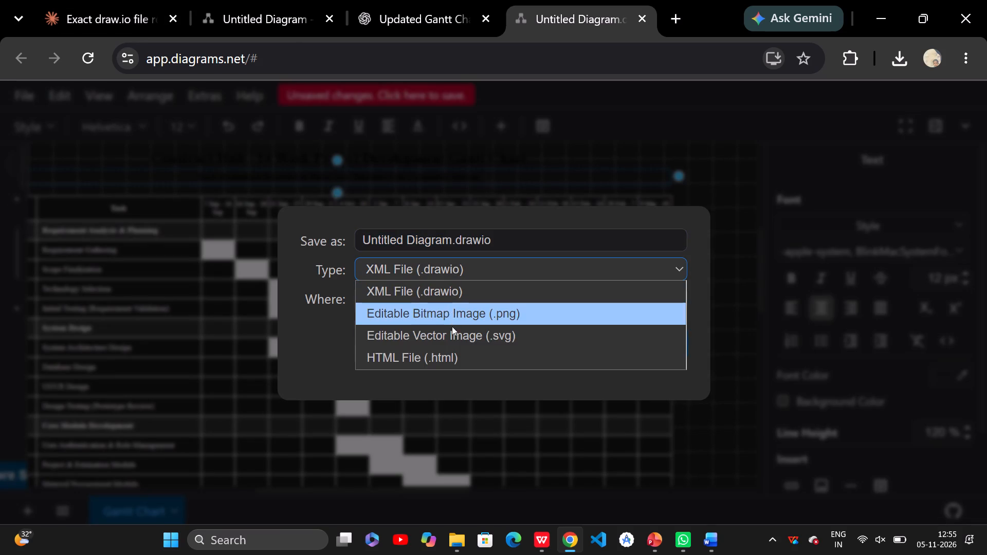
pyautogui.click(456, 316)
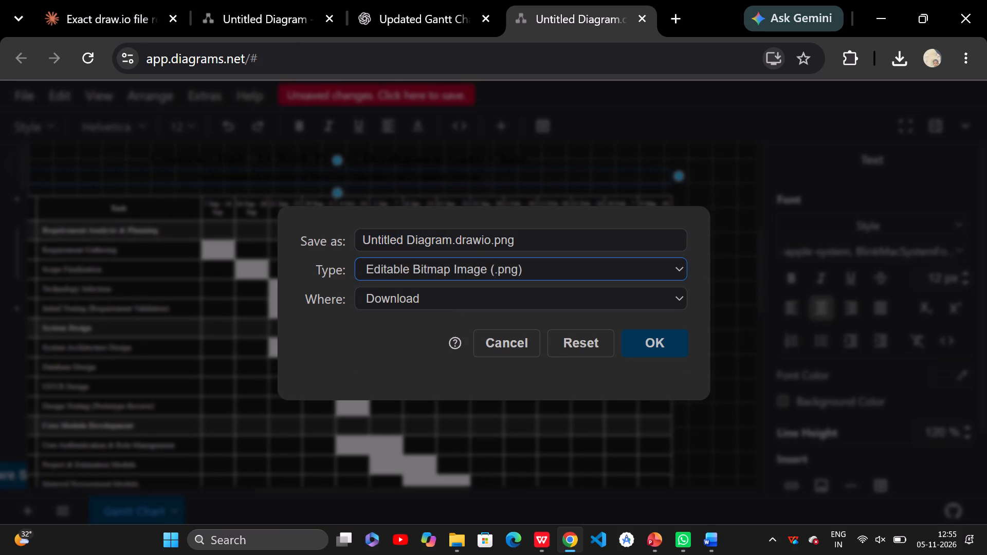
pyautogui.click(454, 244)
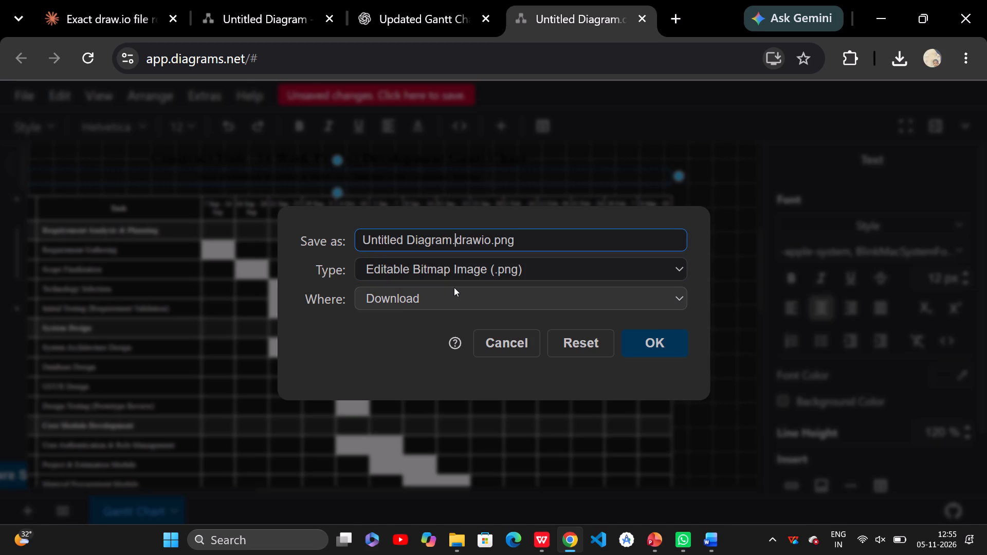
pyautogui.press('Right')
pyautogui.press('Right')
pyautogui.press('Right')
pyautogui.press('Right')
pyautogui.press('Right')
pyautogui.press('Right')
pyautogui.press('Right')
pyautogui.press('Left')
pyautogui.press('BackSpace')
pyautogui.press('BackSpace')
pyautogui.press('BackSpace')
pyautogui.press('BackSpace')
pyautogui.press('BackSpace')
pyautogui.press('BackSpace')
pyautogui.press('BackSpace')
pyautogui.press('BackSpace')
pyautogui.press('BackSpace')
pyautogui.press('BackSpace')
pyautogui.press('BackSpace')
pyautogui.press('BackSpace')
pyautogui.press('BackSpace')
pyautogui.press('BackSpace')
pyautogui.press('BackSpace')
pyautogui.press('BackSpace')
pyautogui.press('BackSpace')
pyautogui.press('BackSpace')
pyautogui.press('BackSpace')
pyautogui.press('BackSpace')
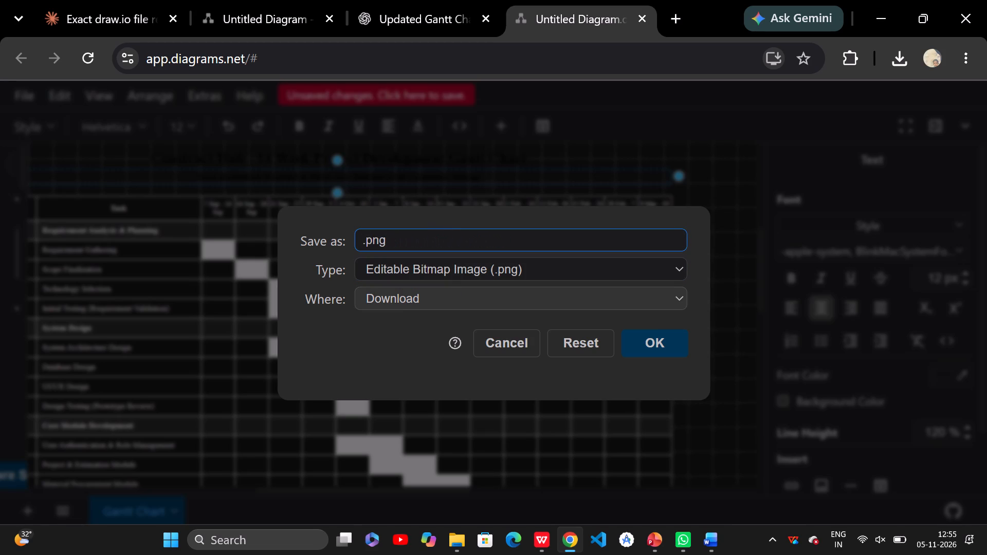
pyautogui.write('antt')
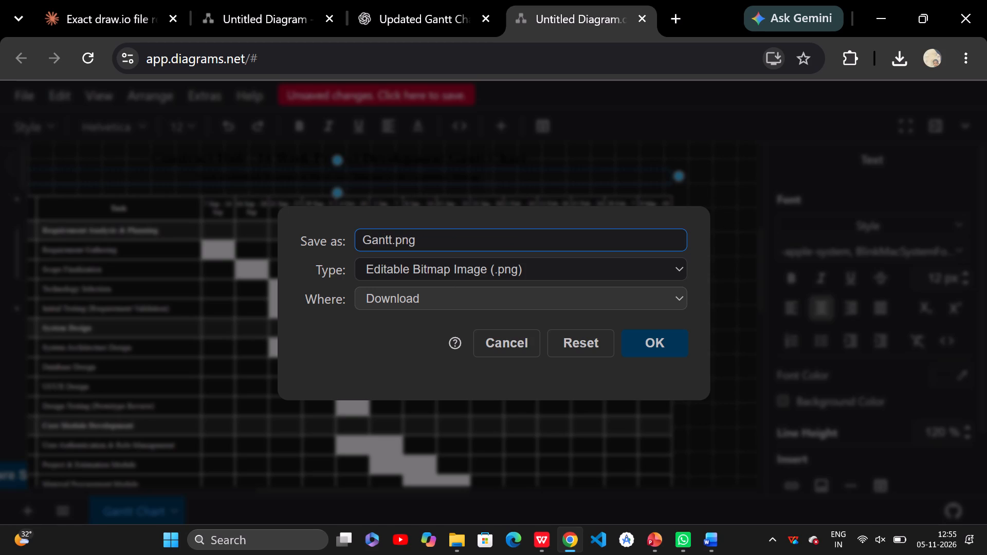
pyautogui.click(672, 357)
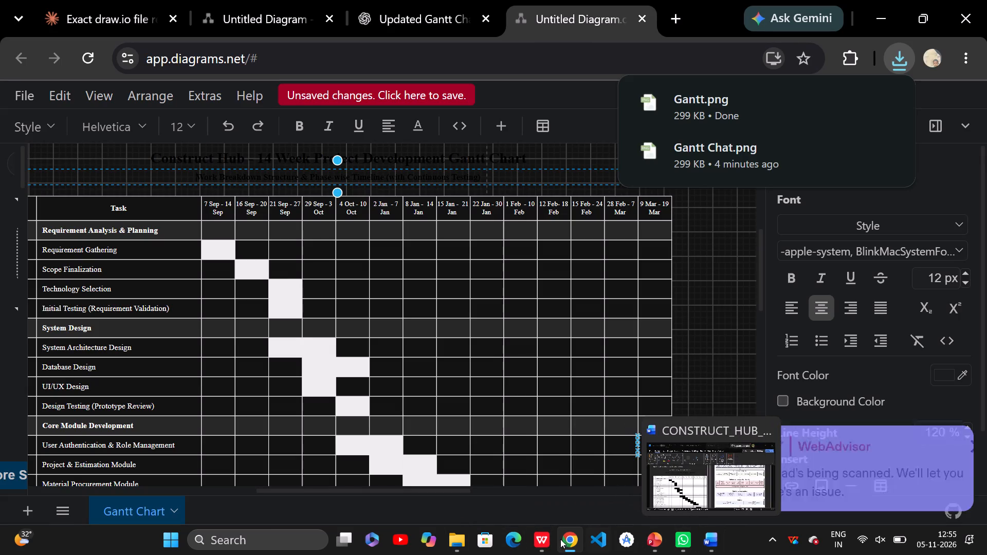
# Switch to the Downloads folder in File Explorer.
pyautogui.click(467, 538)
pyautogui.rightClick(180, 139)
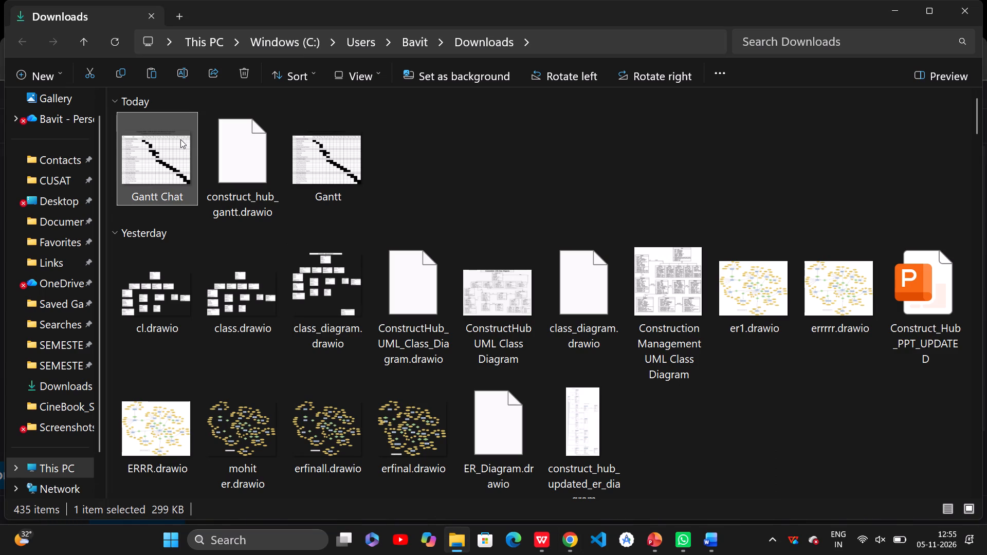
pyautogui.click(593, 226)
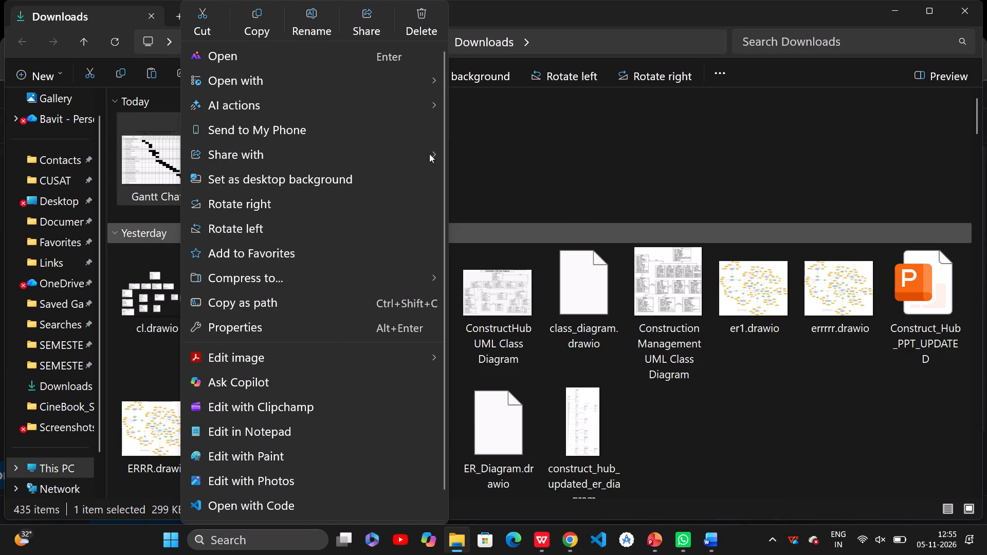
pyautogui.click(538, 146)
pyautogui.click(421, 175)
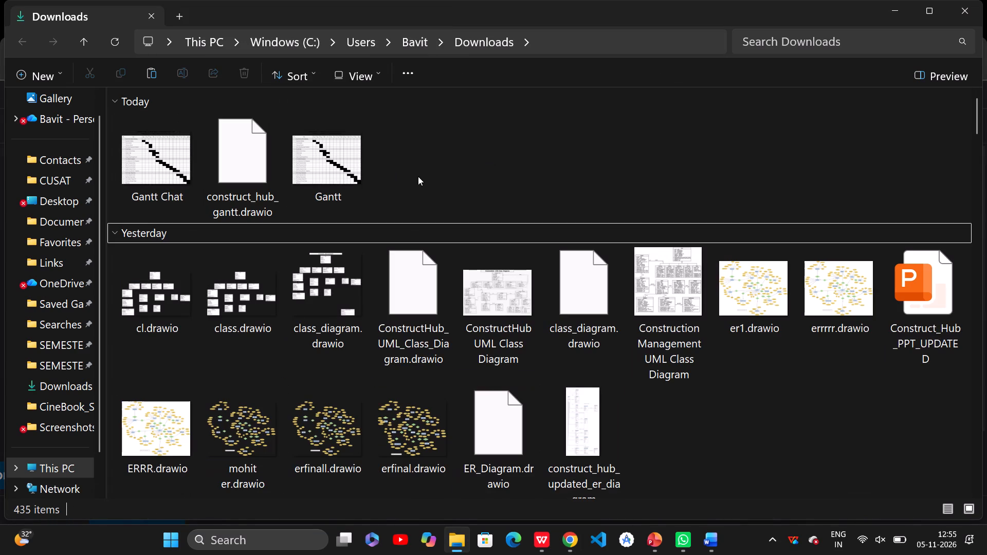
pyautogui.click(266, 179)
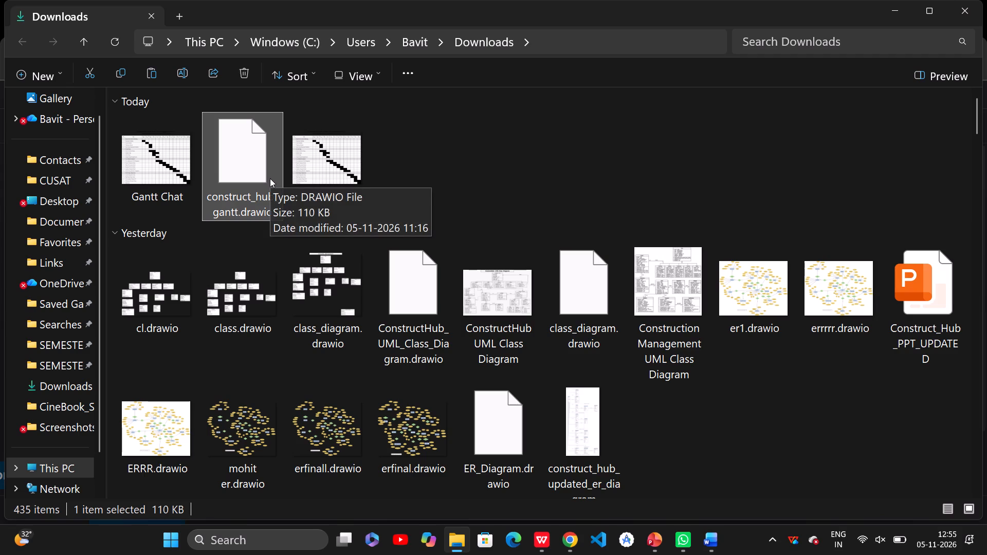
# Select the Gantt picture among today's files in the Downloads folder and bring up its available actions.
pyautogui.click(322, 178)
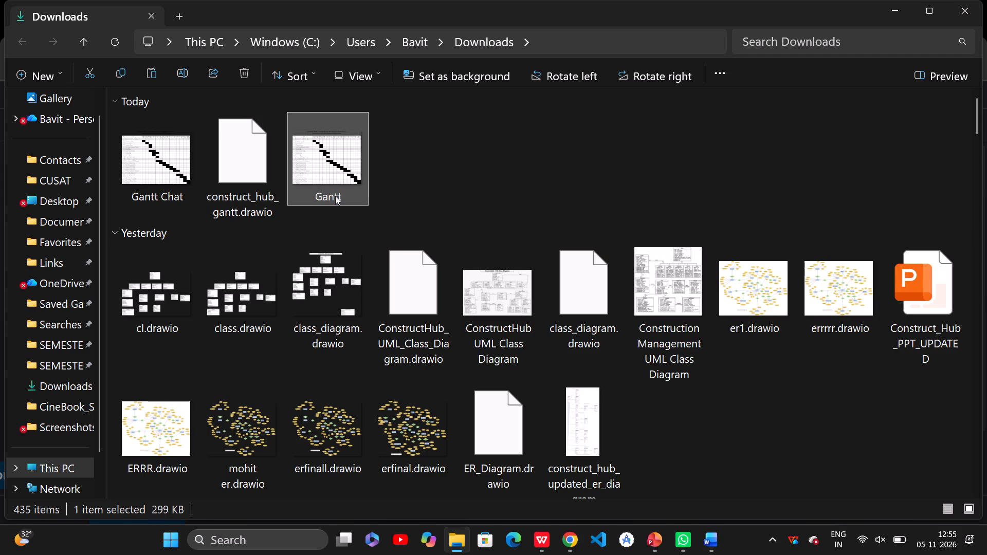
pyautogui.rightClick(335, 169)
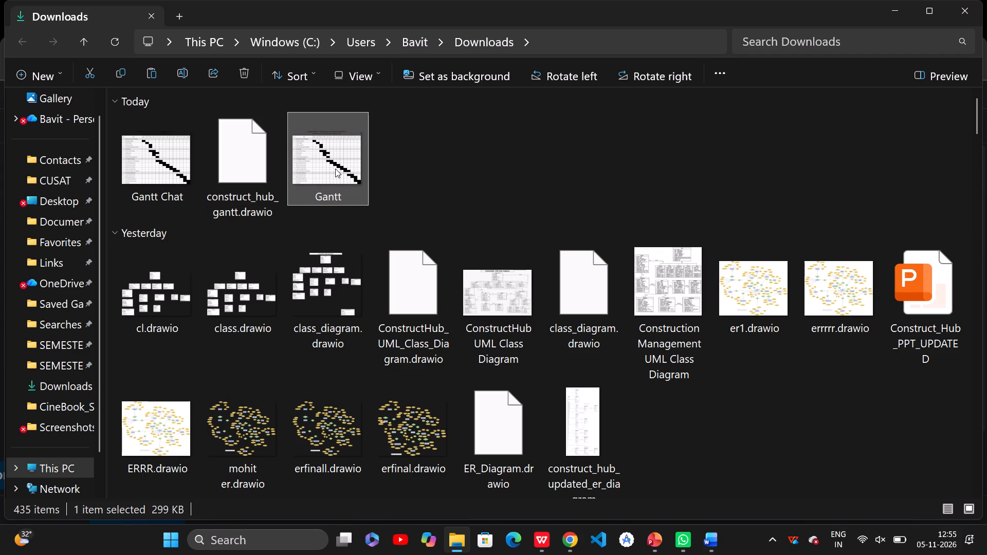